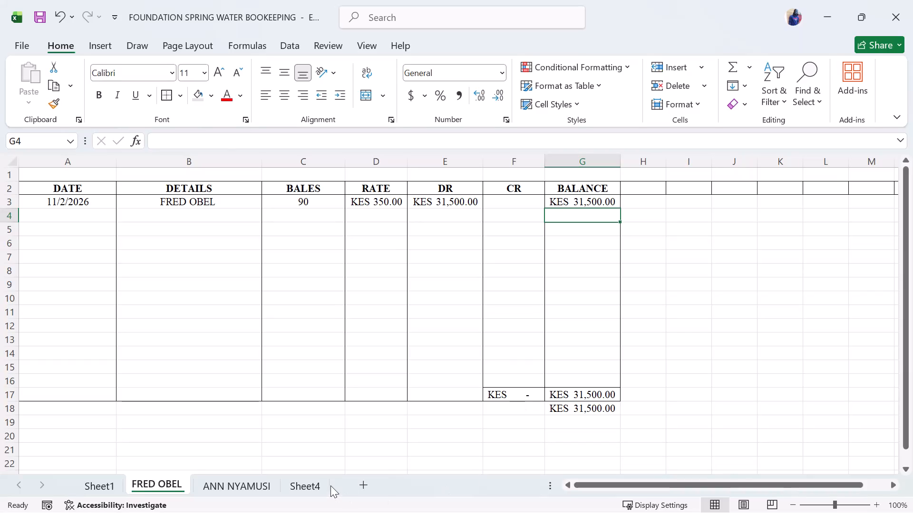
Examine the blank Sheet4 ledger and the customer ledger beside it that has an AMOUNT column, comparing their layout and entries.
click(330, 485)
click(307, 479)
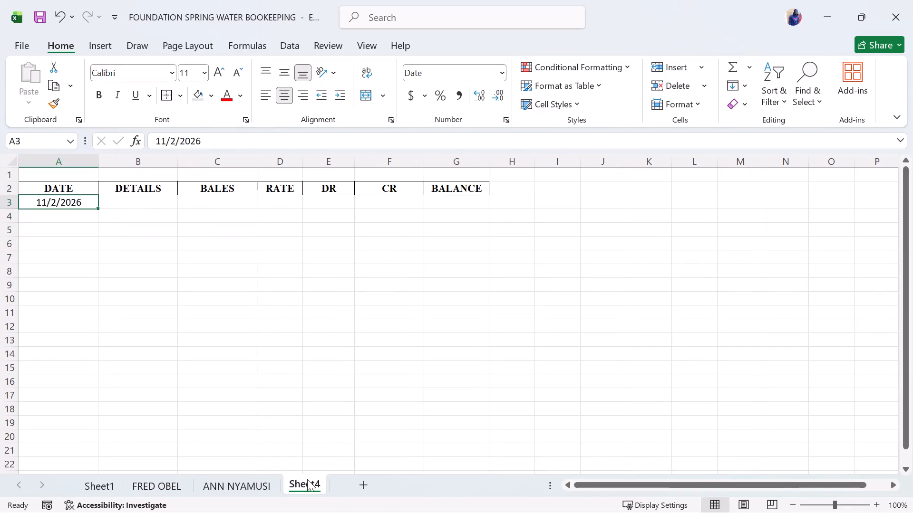
click(242, 484)
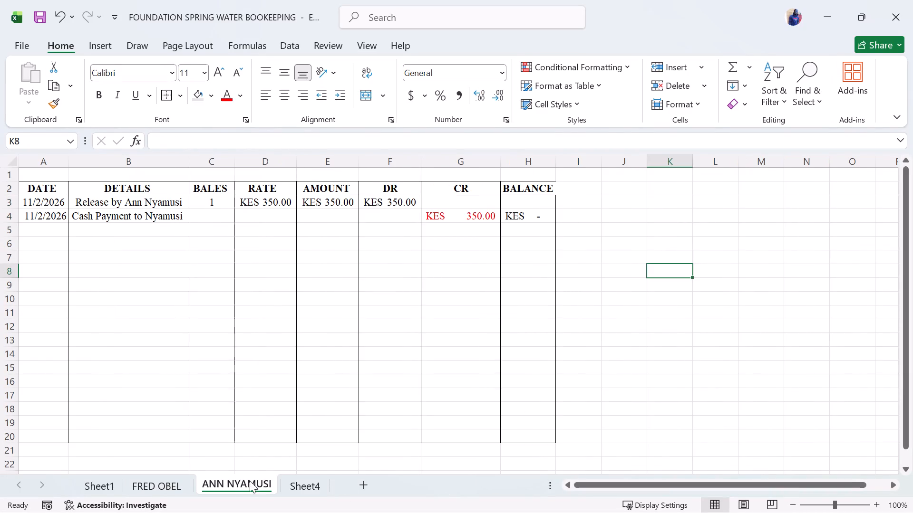
click(291, 476)
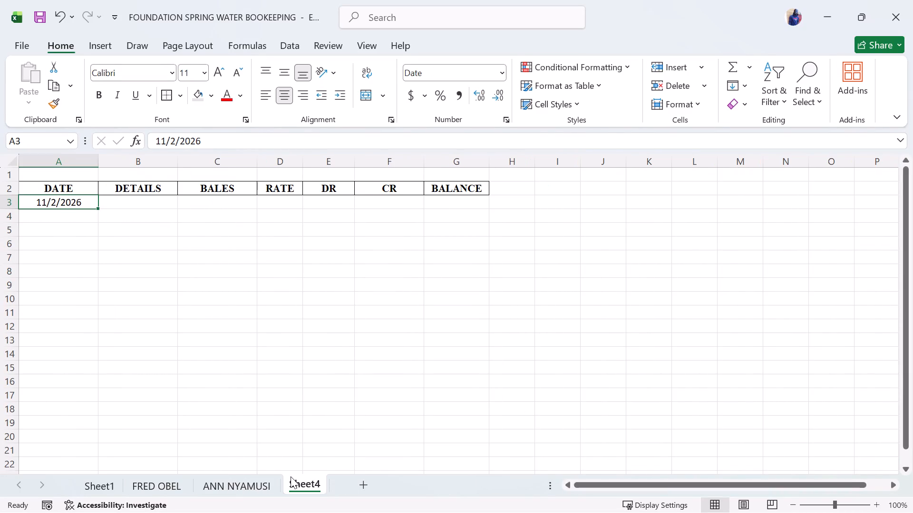
click(262, 488)
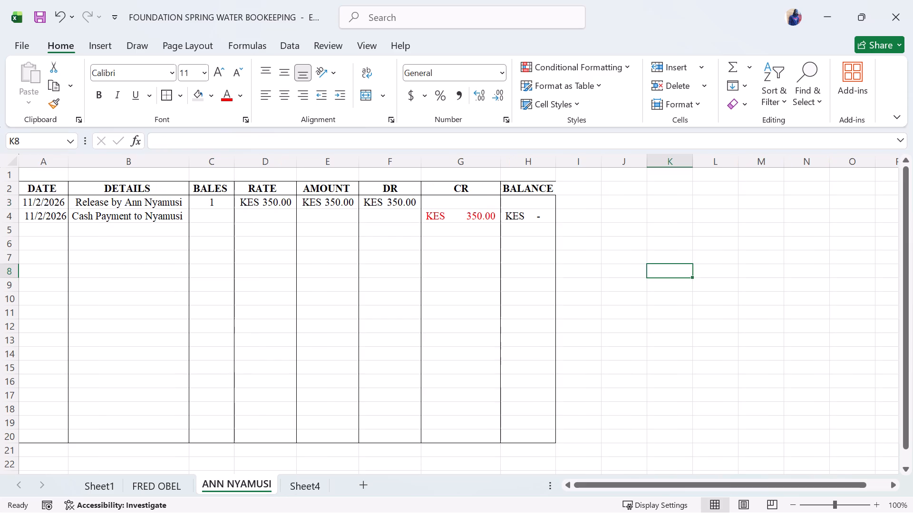
click(304, 484)
click(237, 482)
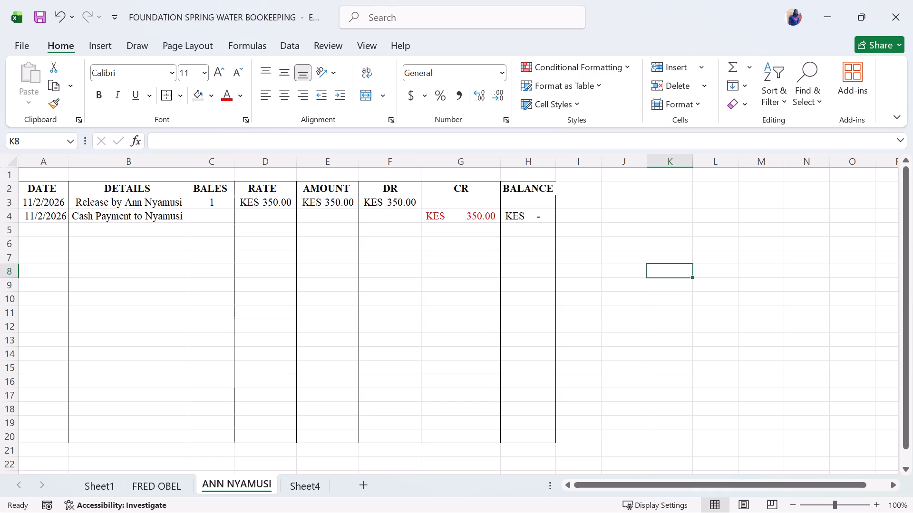
Return to the customer ledger with the 90-bale entry and select the empty DETAILS cell B4 below that entry.
click(147, 485)
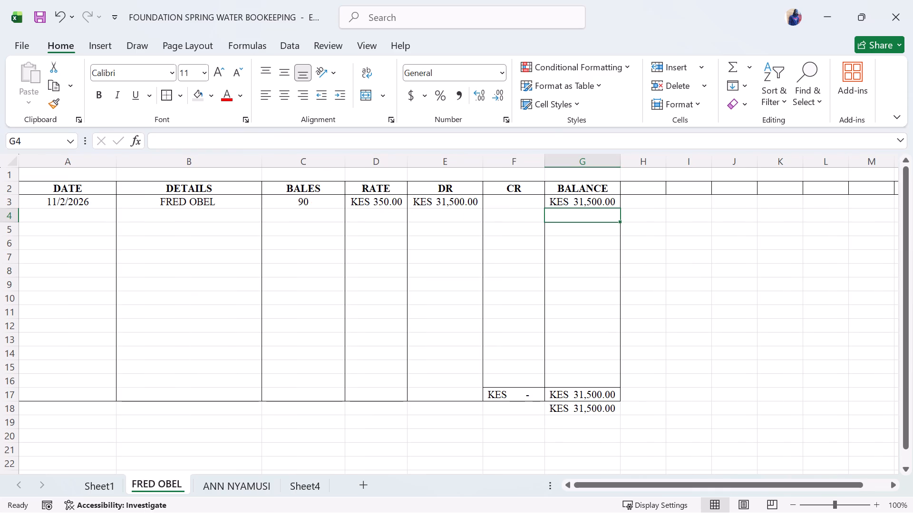
click(190, 221)
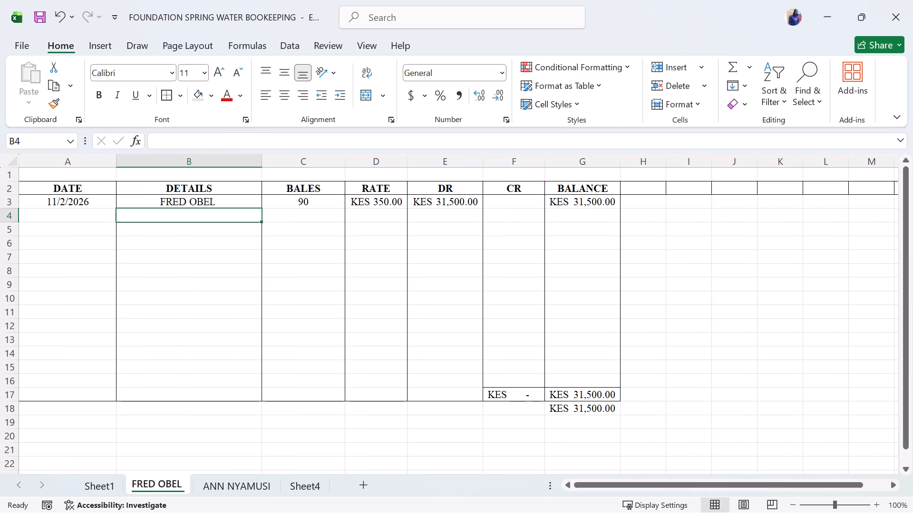
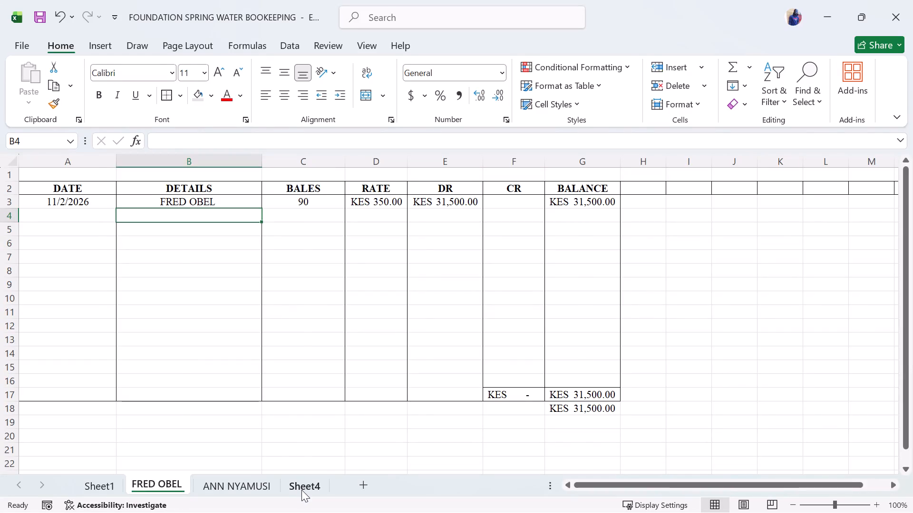
On Sheet4, enter the ledger title MAMA GIFT SHOP (HOMABAY) in cell C1 above the BALES header.
click(301, 490)
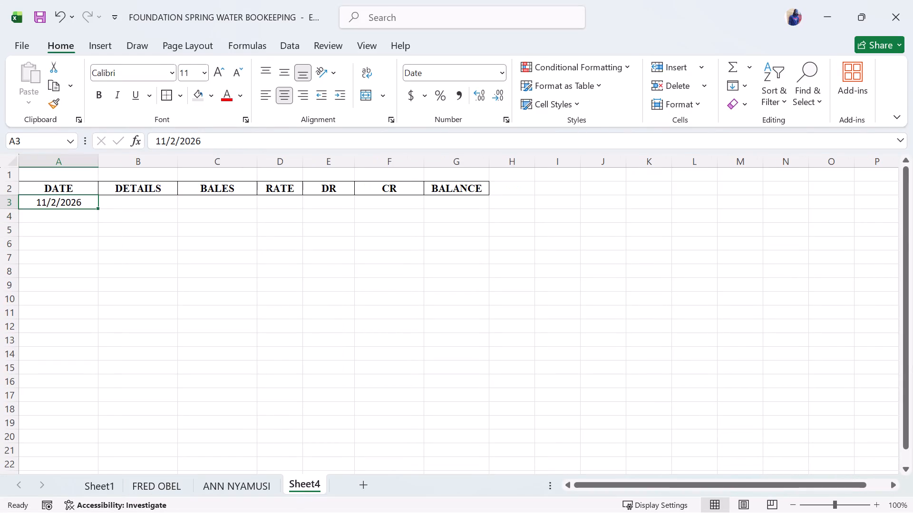
click(116, 199)
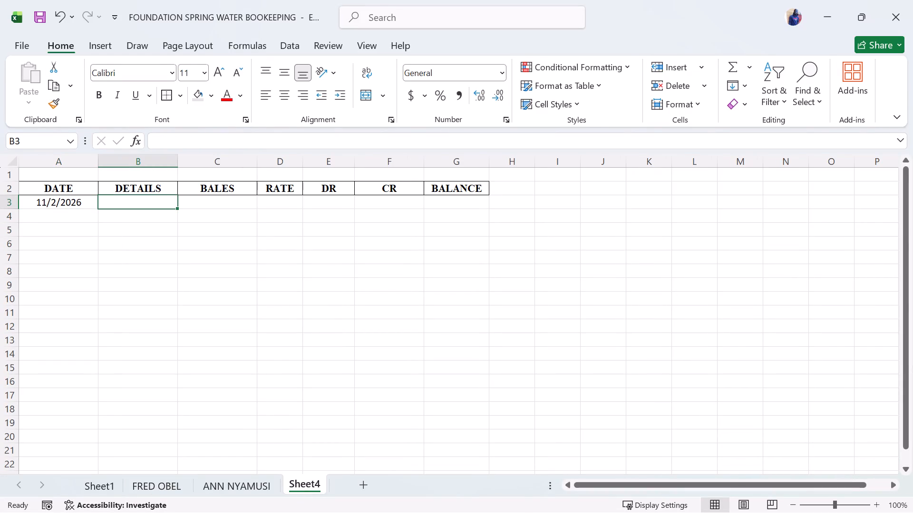
click(217, 173)
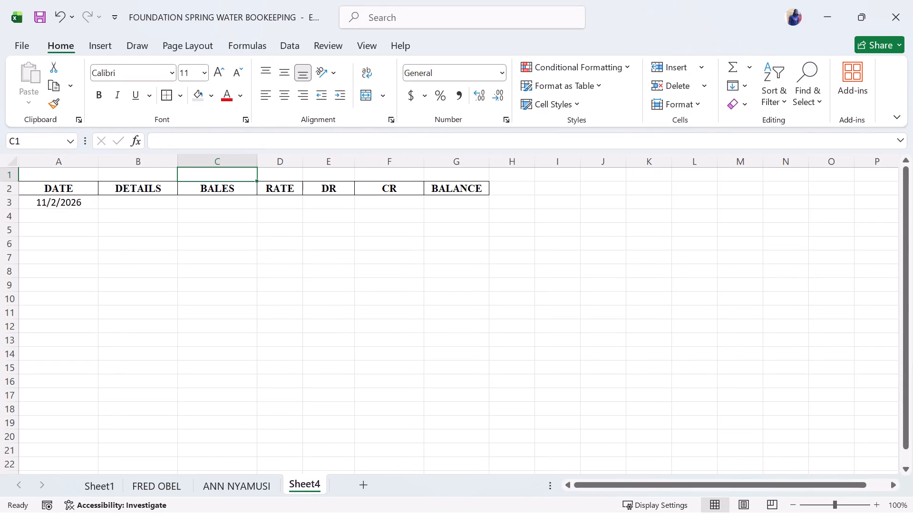
text(mama)
key(space)
key(BackSpace)
key(BackSpace)
key(BackSpace)
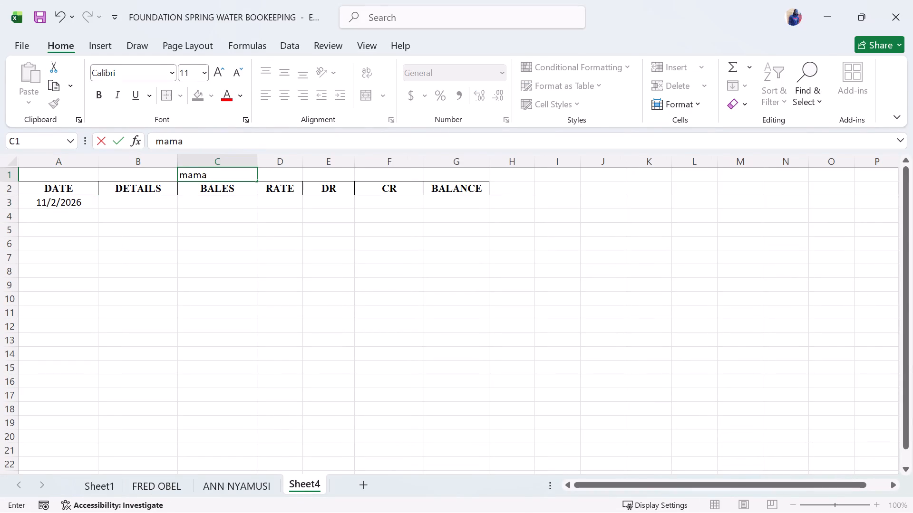
key(BackSpace)
key(BackSpace)
text(MAMA)
key(space)
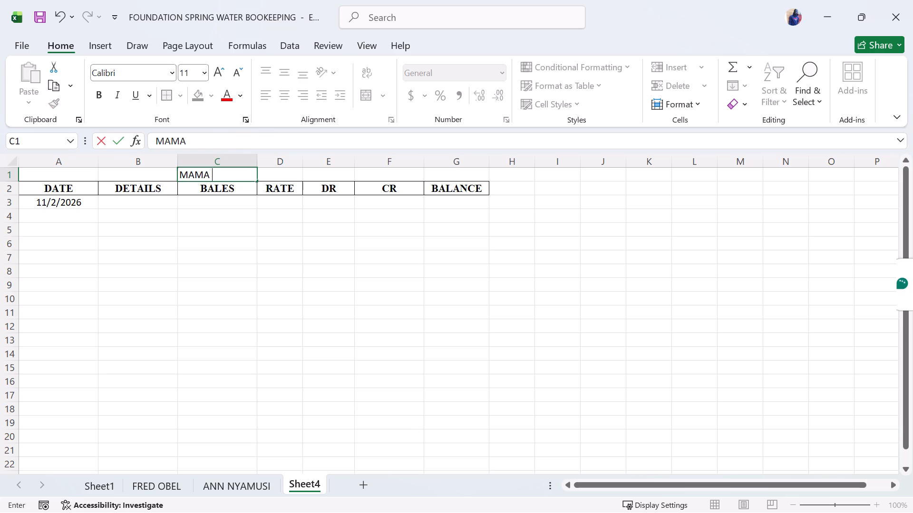
text(GIFT)
key(space)
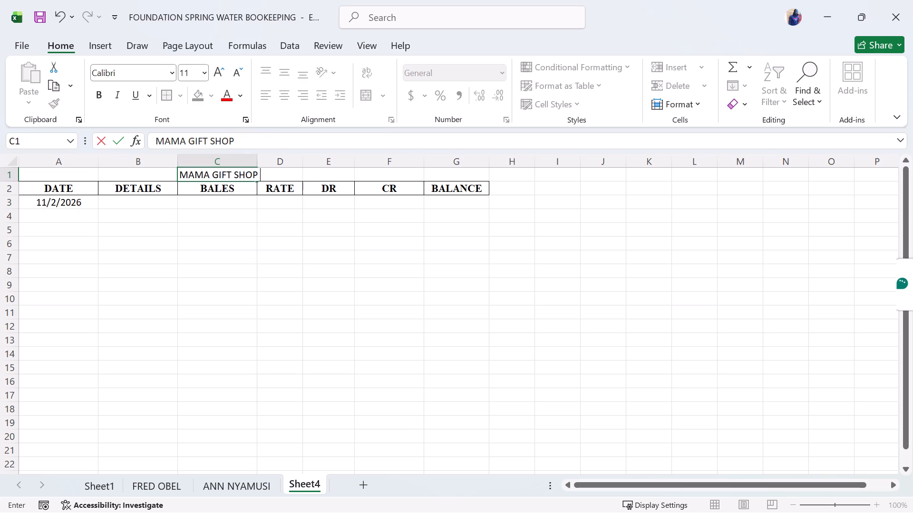
text((HOMABAY)
key(shift+parenright)
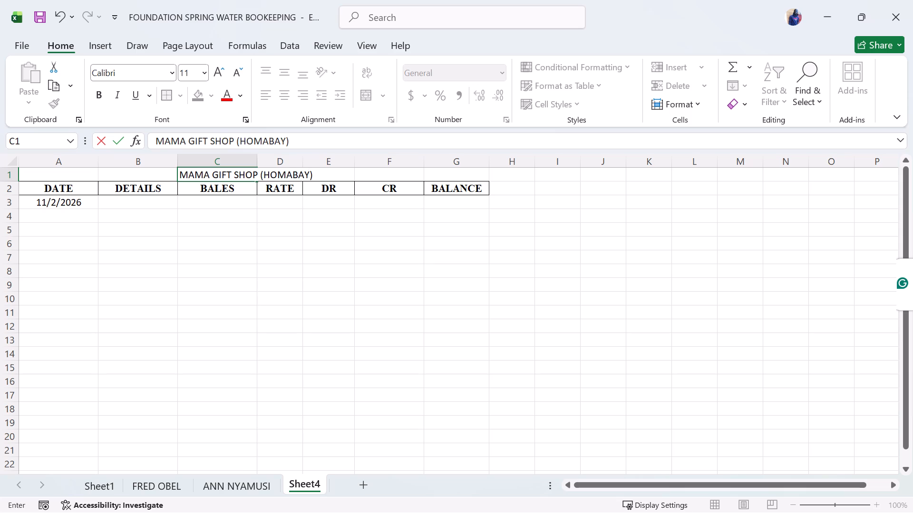
click(191, 207)
Enter 500ML in the DETAILS cell B3 of the 11/2/2026 row.
click(118, 209)
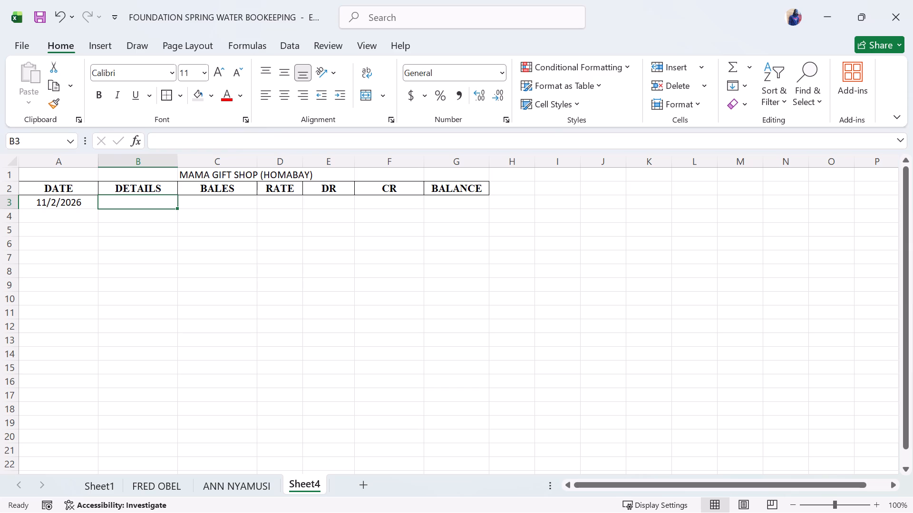
click(125, 205)
text(500M)
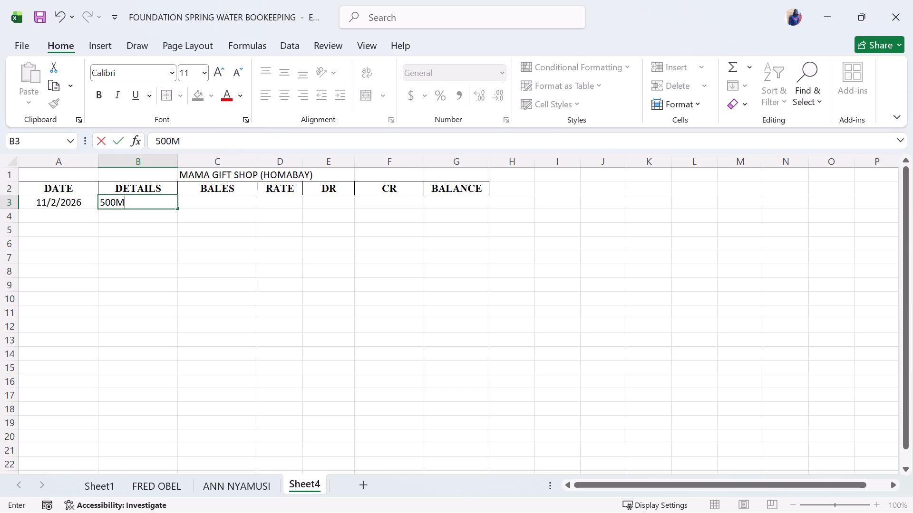
text(L)
key(space)
click(219, 204)
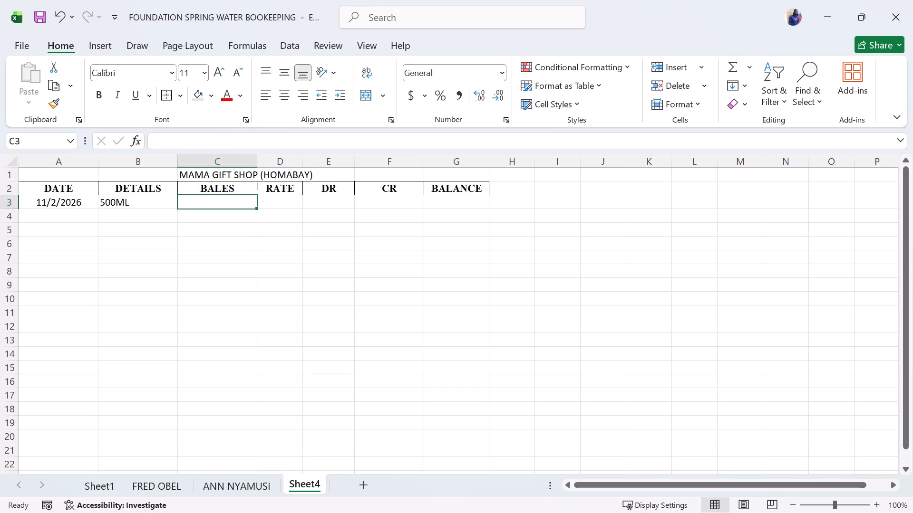
Examine how the DETAILS entries are worded in the two existing customer ledgers, and return to cell B3 on Sheet4.
click(146, 209)
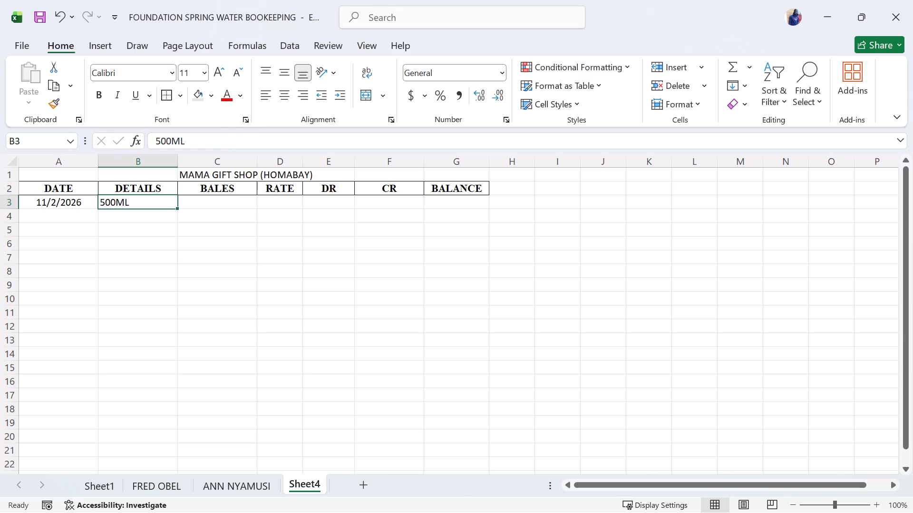
click(150, 199)
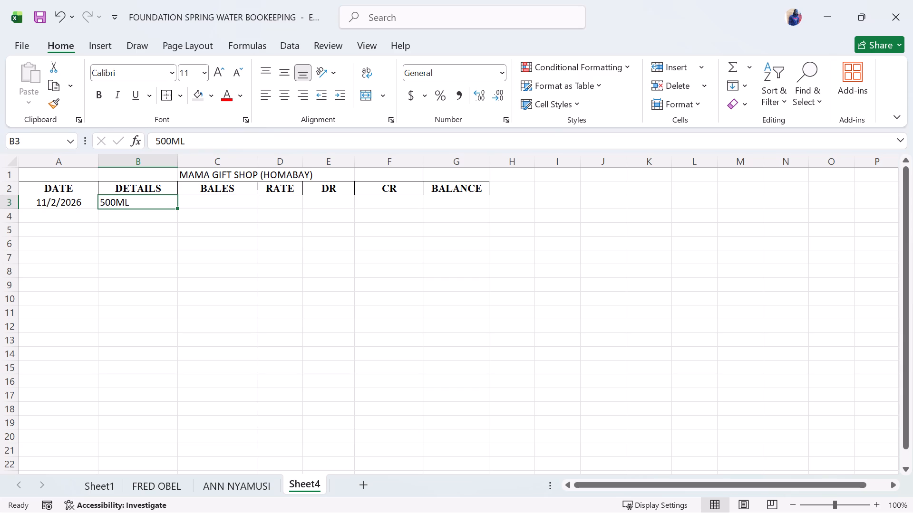
click(126, 219)
click(144, 206)
click(221, 498)
click(227, 482)
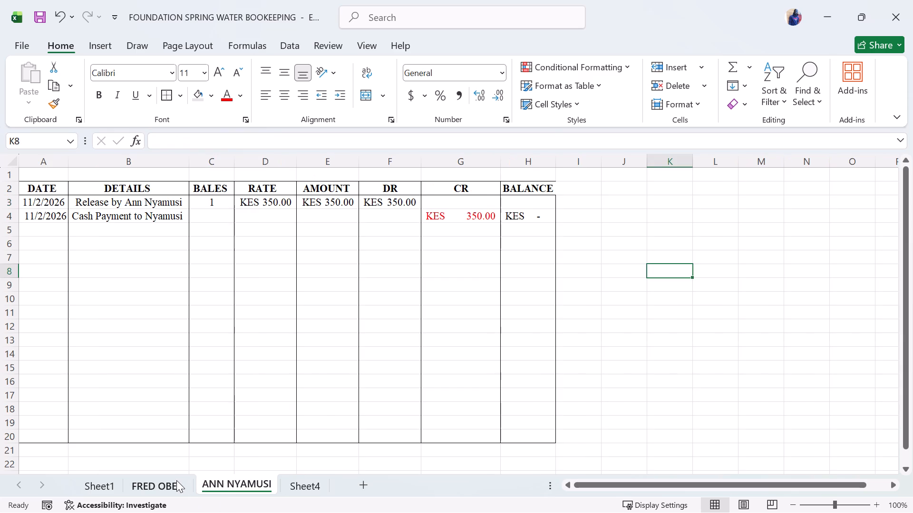
click(176, 480)
click(230, 485)
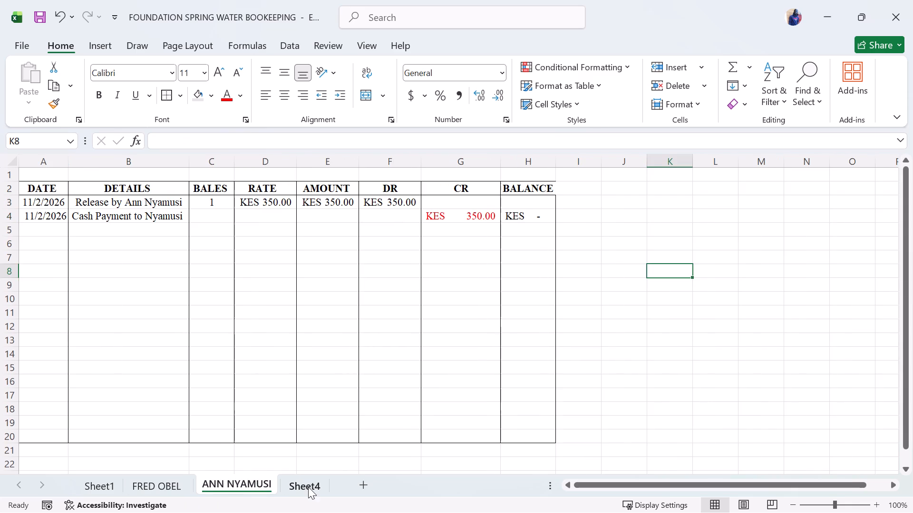
click(163, 488)
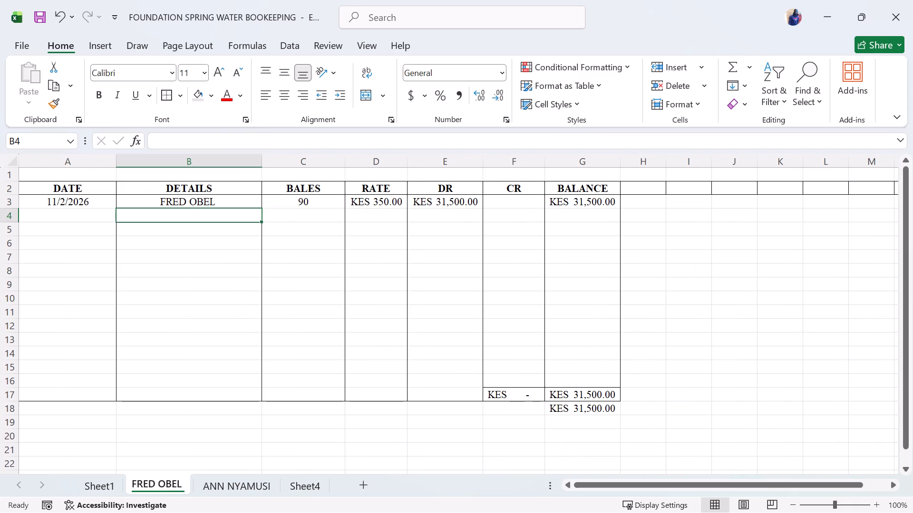
click(297, 481)
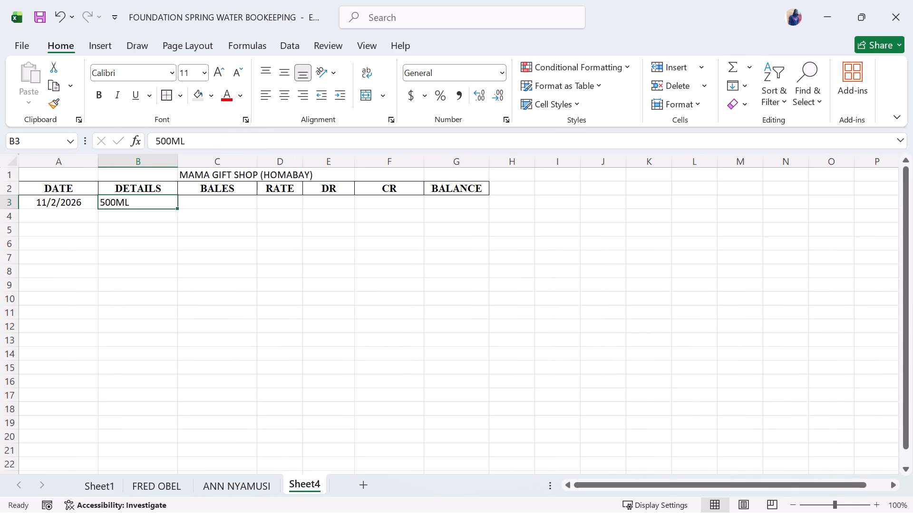
click(145, 194)
click(151, 201)
Fill in the 500ML row with 5 under BALES and 350 under RATE.
click(208, 208)
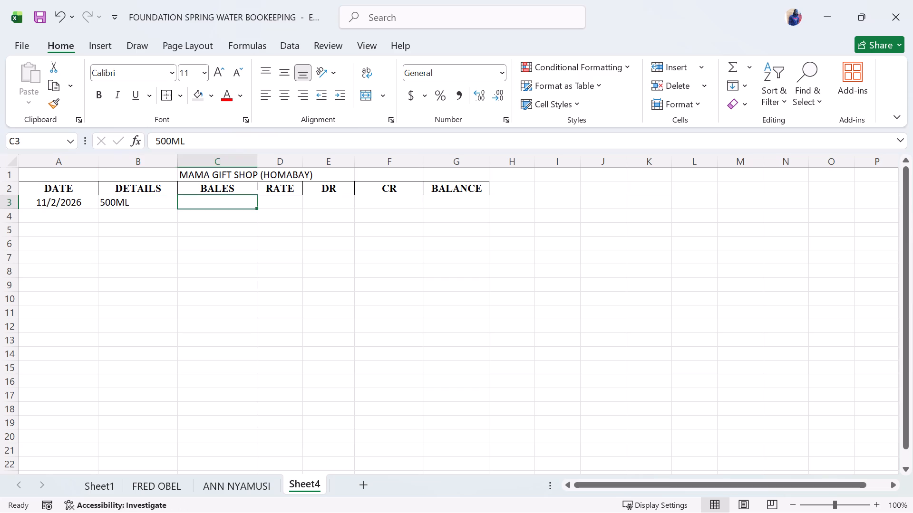
click(208, 205)
key(5)
click(279, 200)
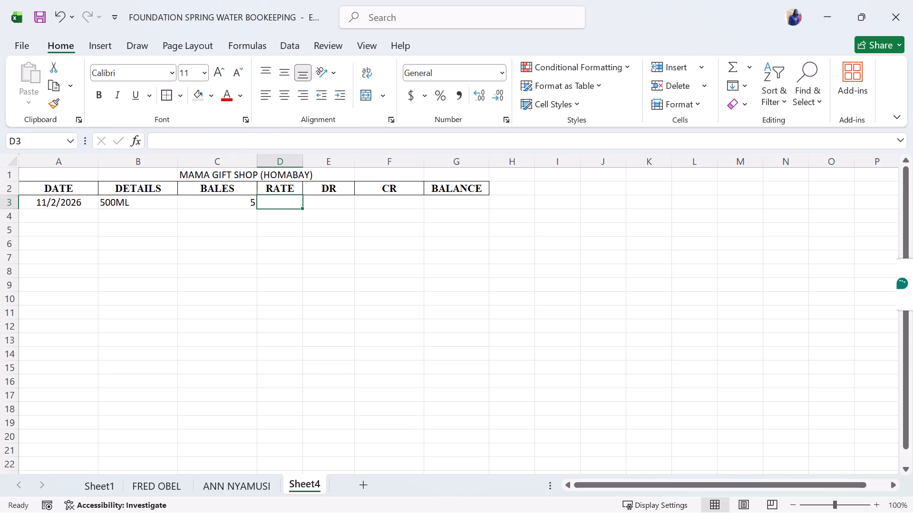
text(350)
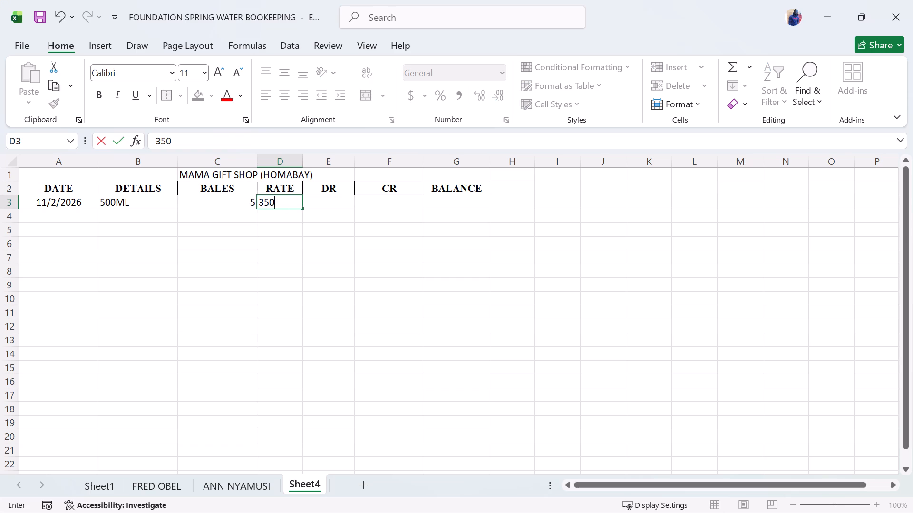
Calculate the DR amount in E3 by multiplying bales by rate with the formula =C3*D3.
click(341, 197)
key(3)
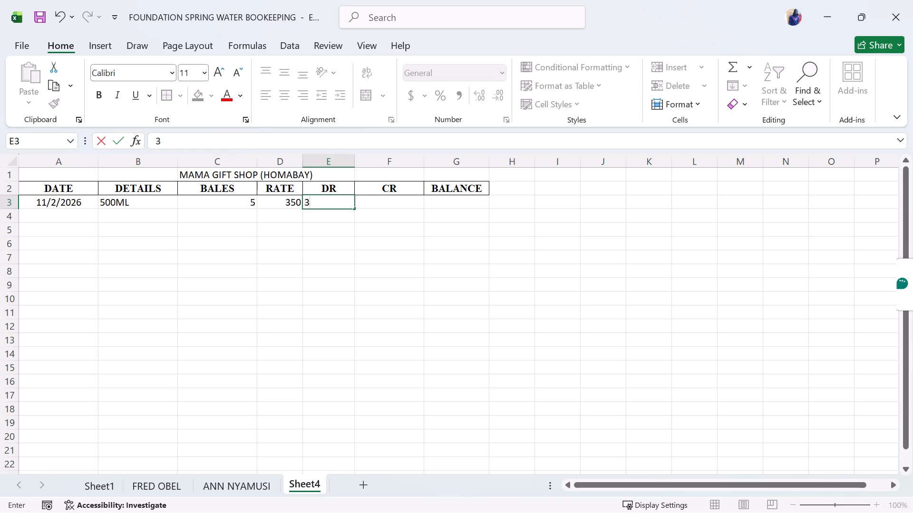
key(BackSpace)
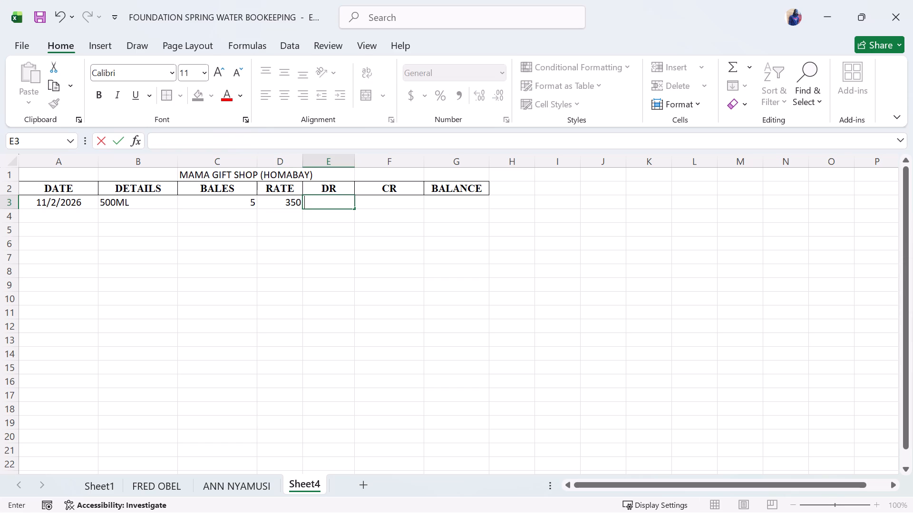
key(equal)
click(234, 204)
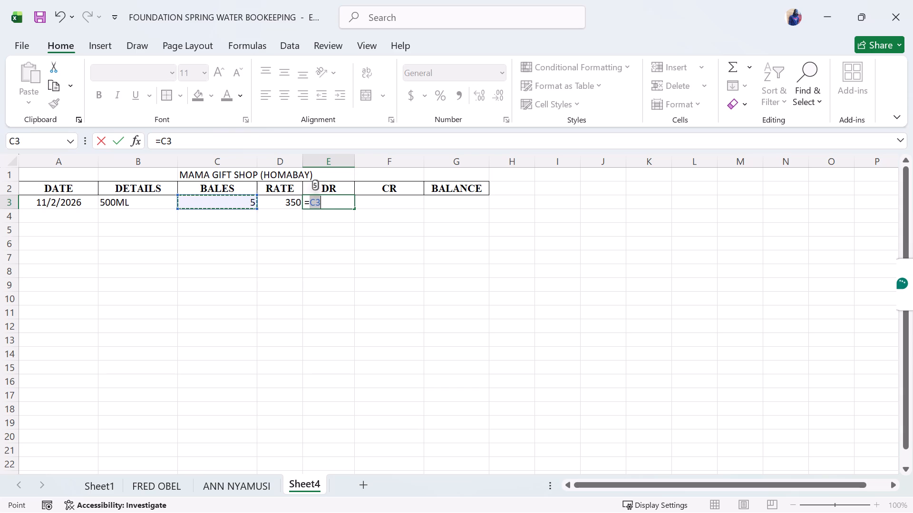
key(shift+asterisk)
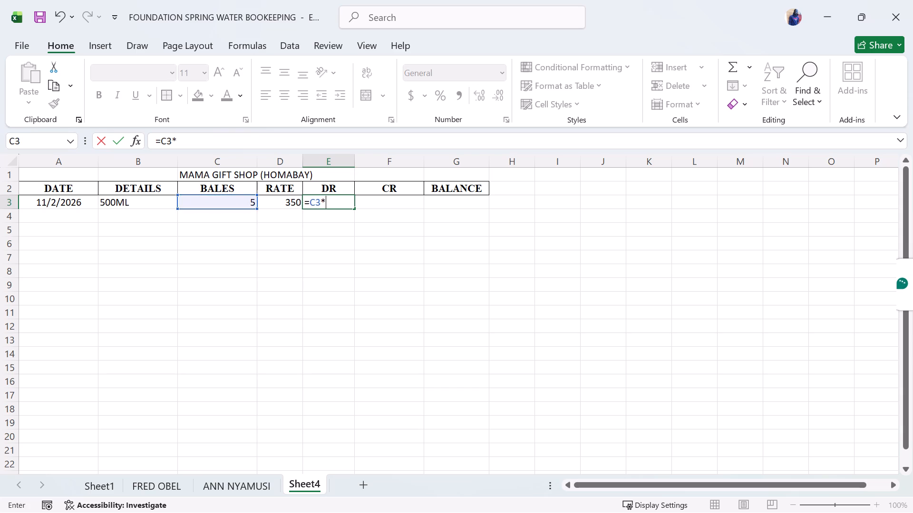
click(265, 203)
key(Return)
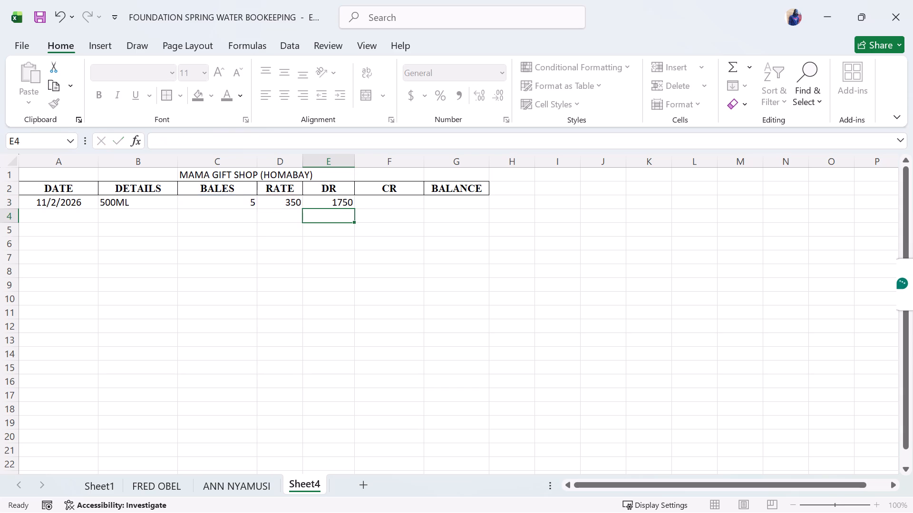
Leave CR empty for the 500ML row and enter 1750 in its BALANCE cell G3.
click(377, 203)
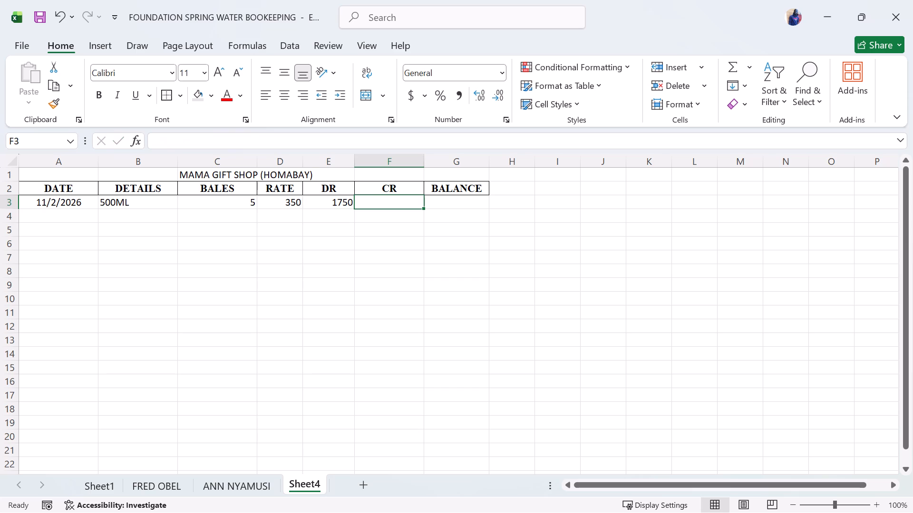
click(444, 205)
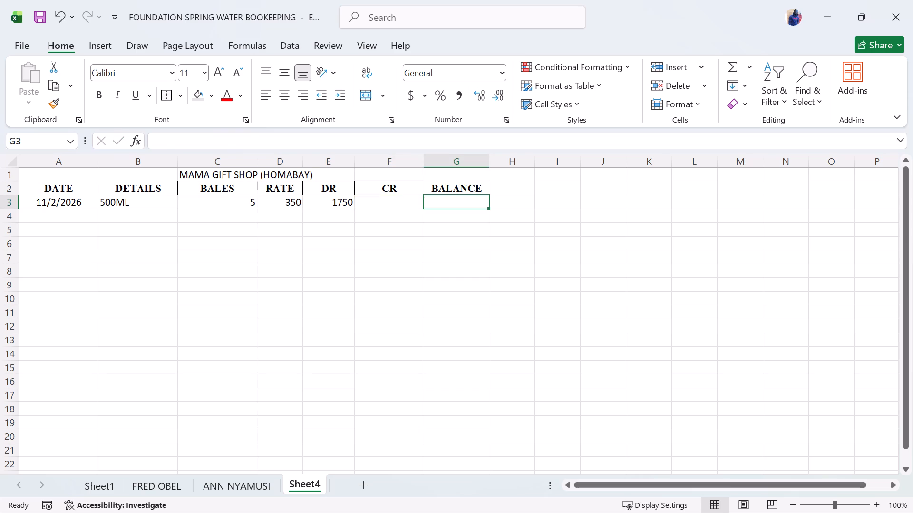
click(445, 205)
text(1750)
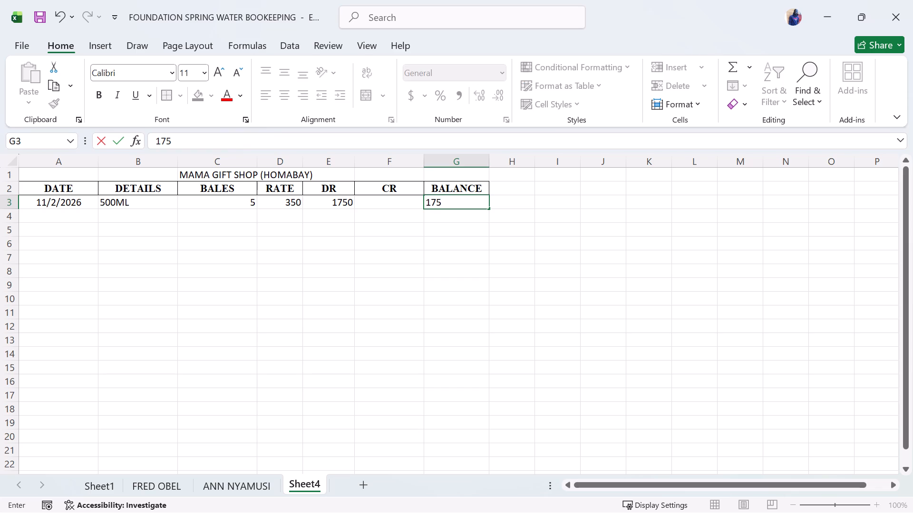
click(122, 209)
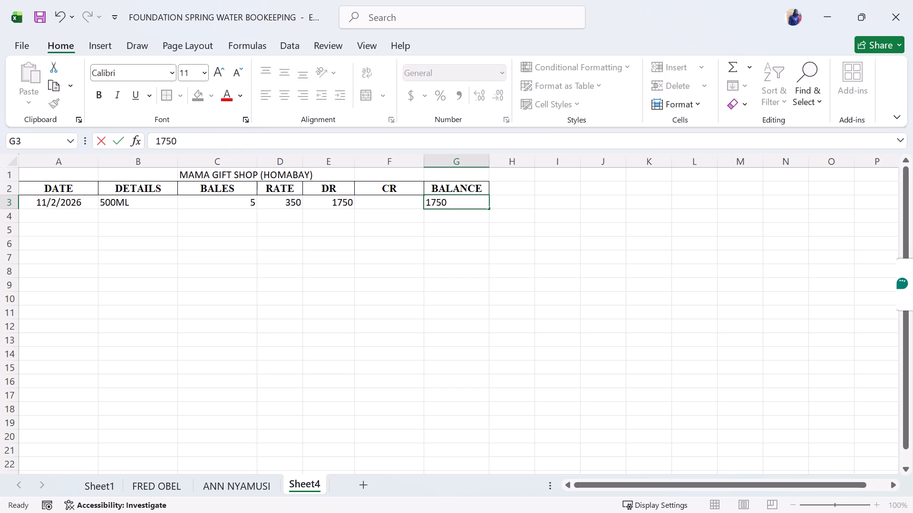
Fill in row 4 with 1L under DETAILS, 5 under BALES and 350 under RATE.
click(119, 215)
text(1L)
key(space)
click(218, 215)
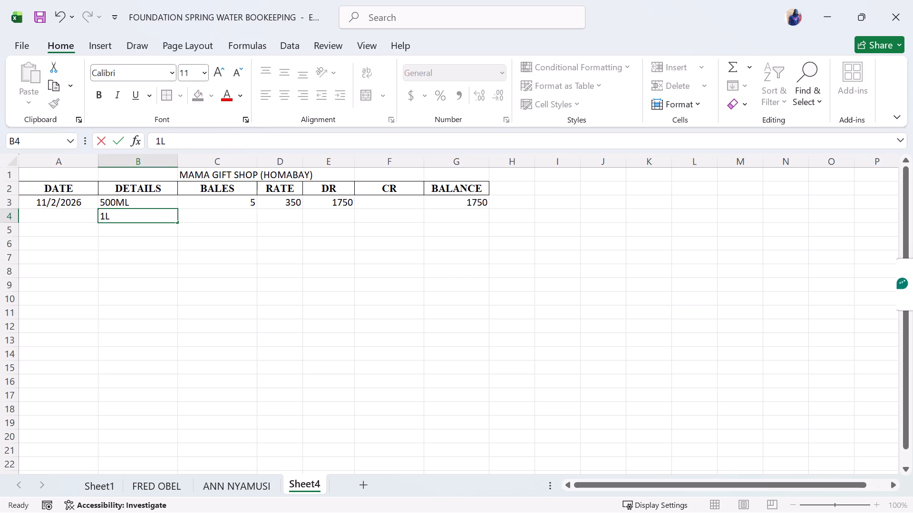
key(5)
click(280, 218)
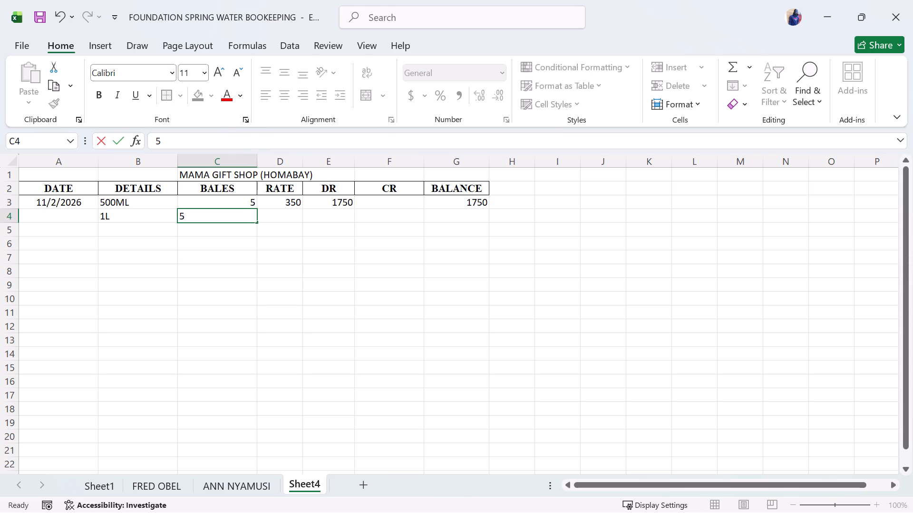
text(350)
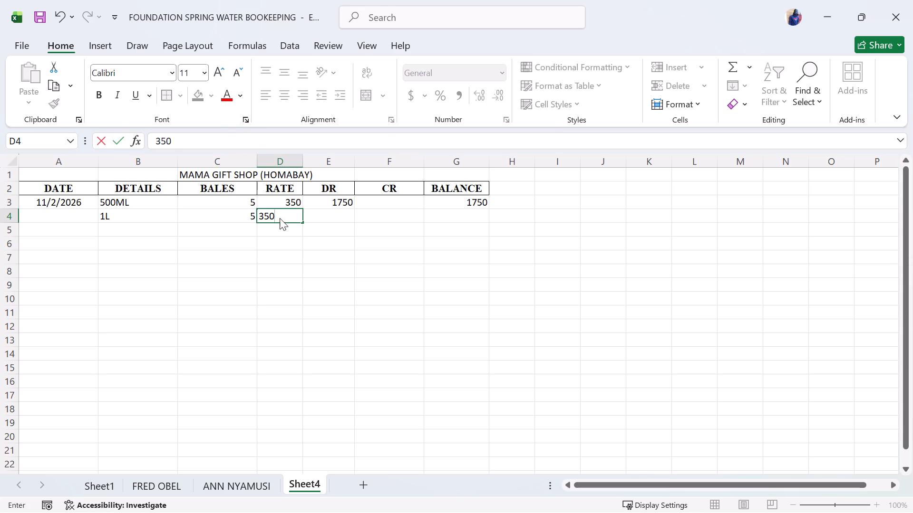
Calculate the 1L row's DR amount in E4 by multiplying bales by rate with the formula =C4*D4.
click(337, 217)
key(equal)
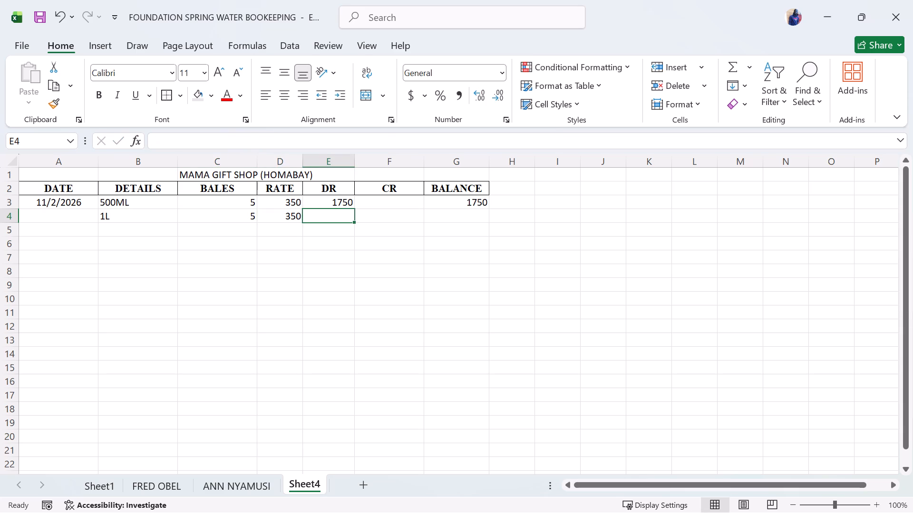
click(252, 218)
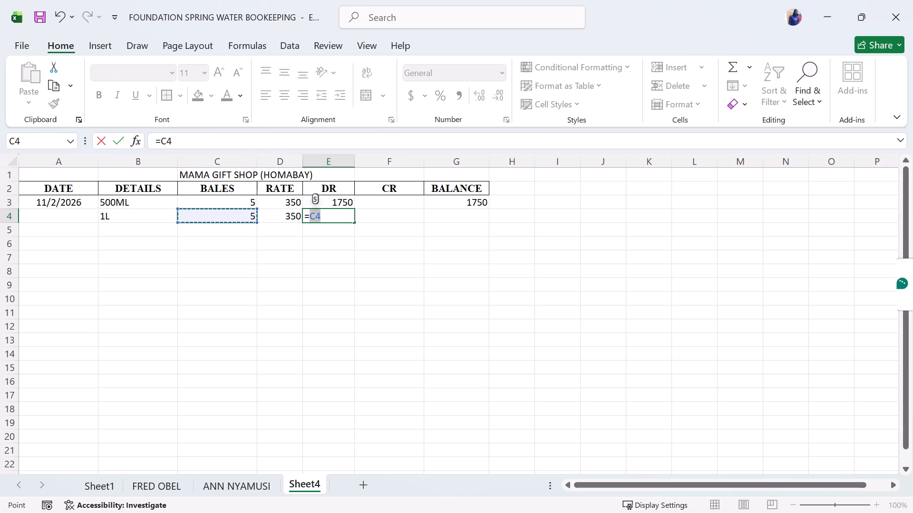
key(shift+asterisk)
click(268, 217)
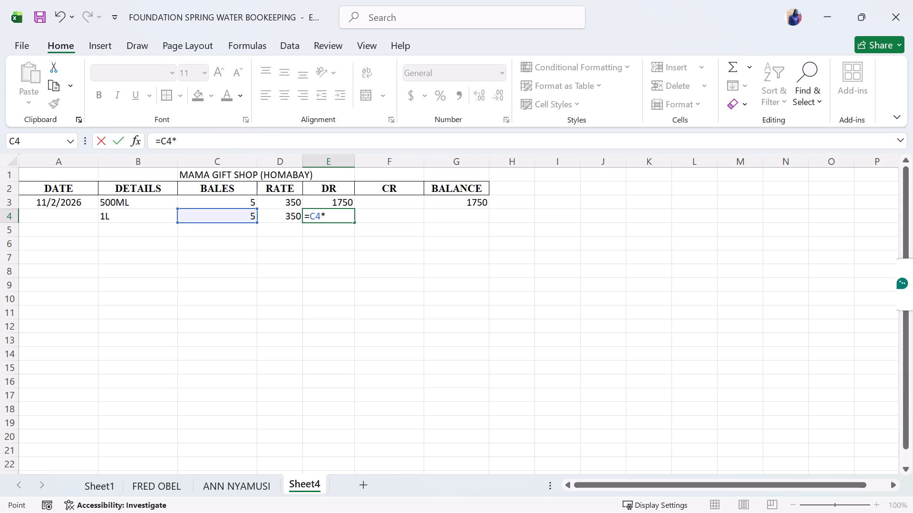
key(Return)
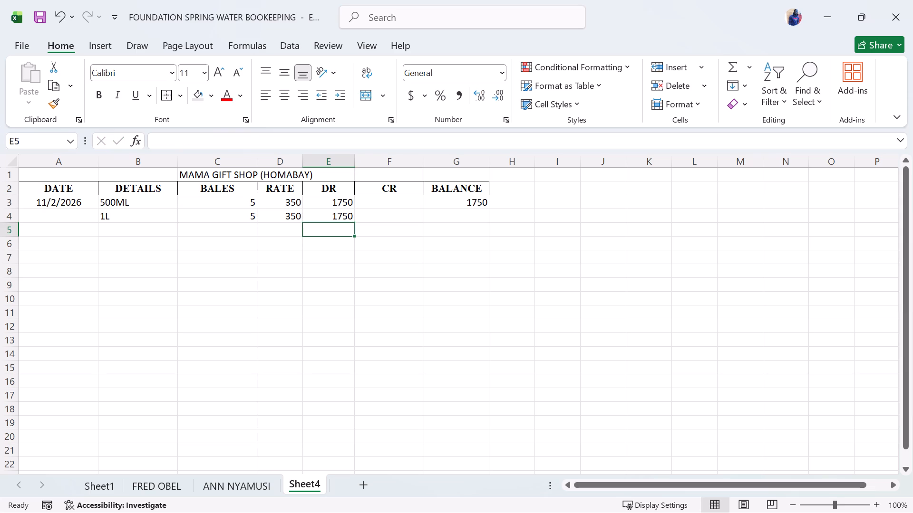
Enter 3500 in the BALANCE cell G4 of the 1L row, leaving its CR cell empty.
click(465, 219)
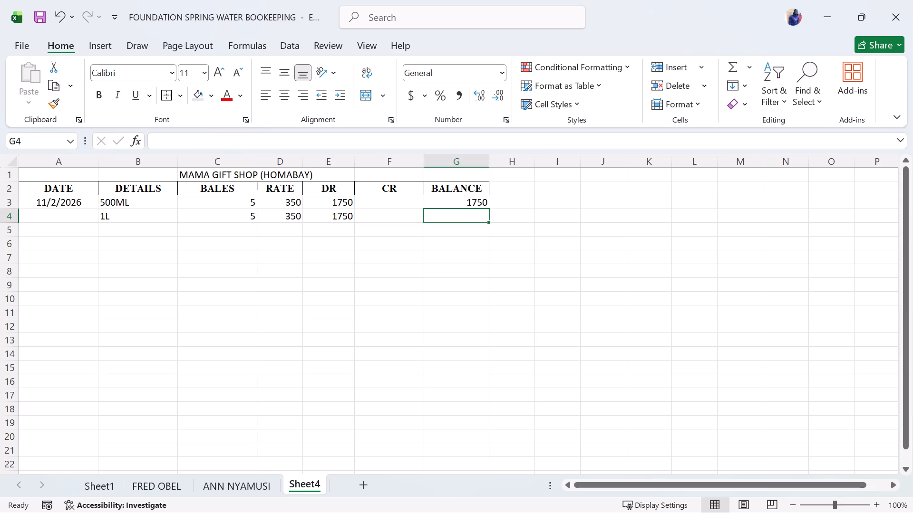
text(3500)
click(124, 227)
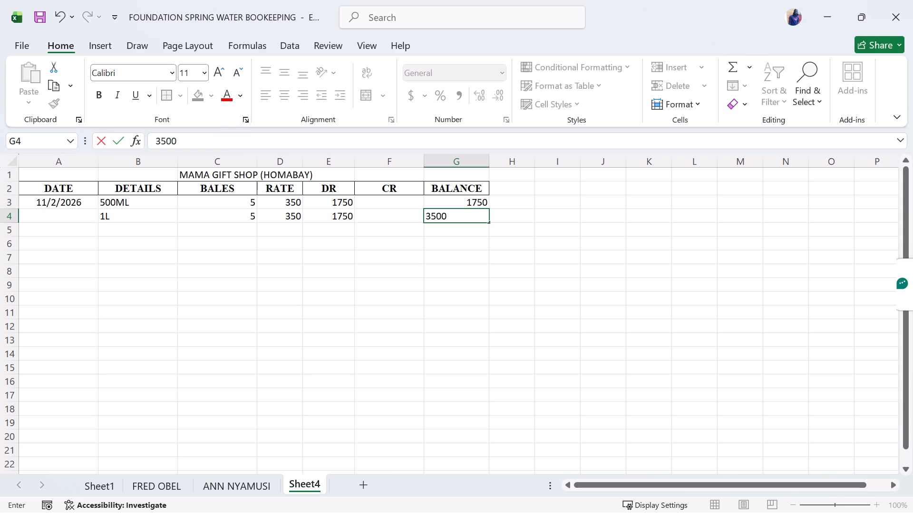
Enter the date 11/2/2026 in A5 to start the payment row.
click(80, 224)
click(78, 231)
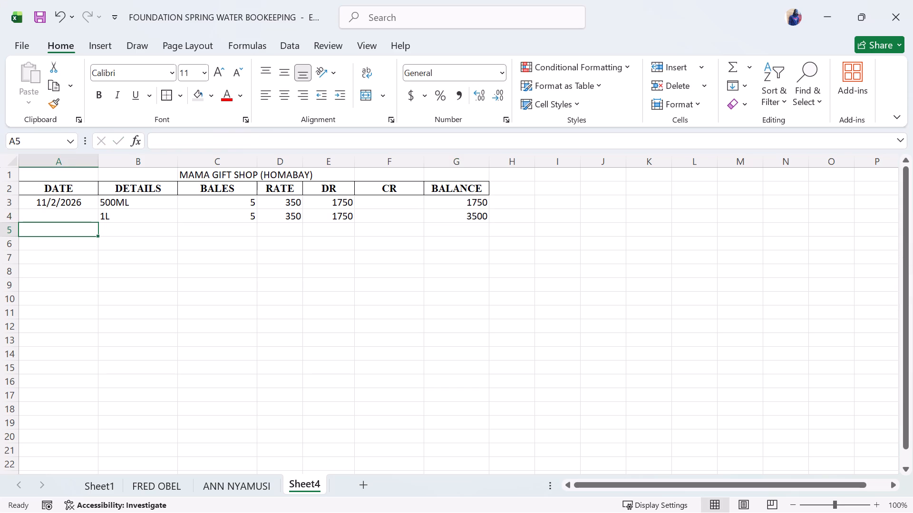
text(11/2/)
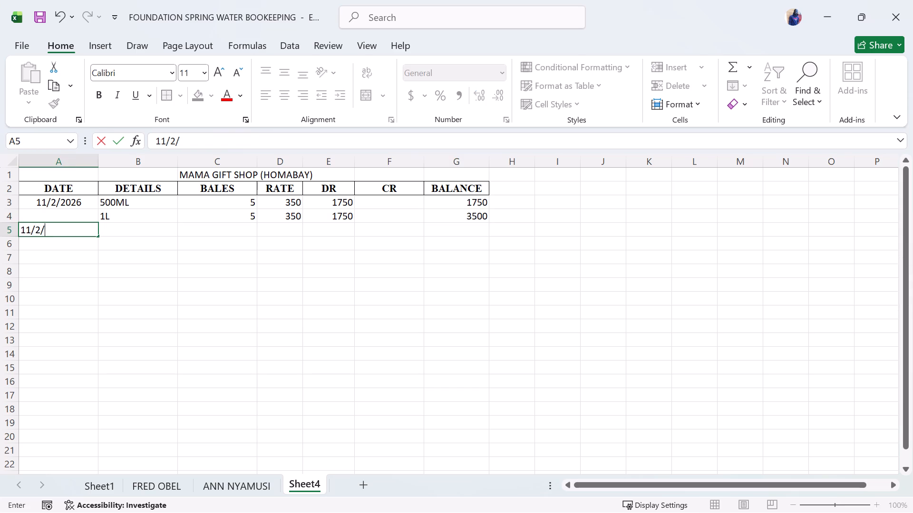
text(2026)
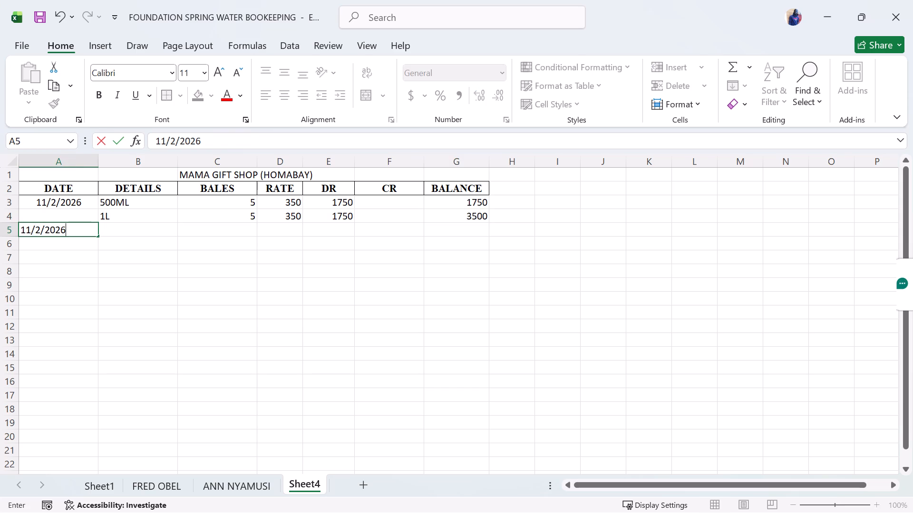
click(127, 231)
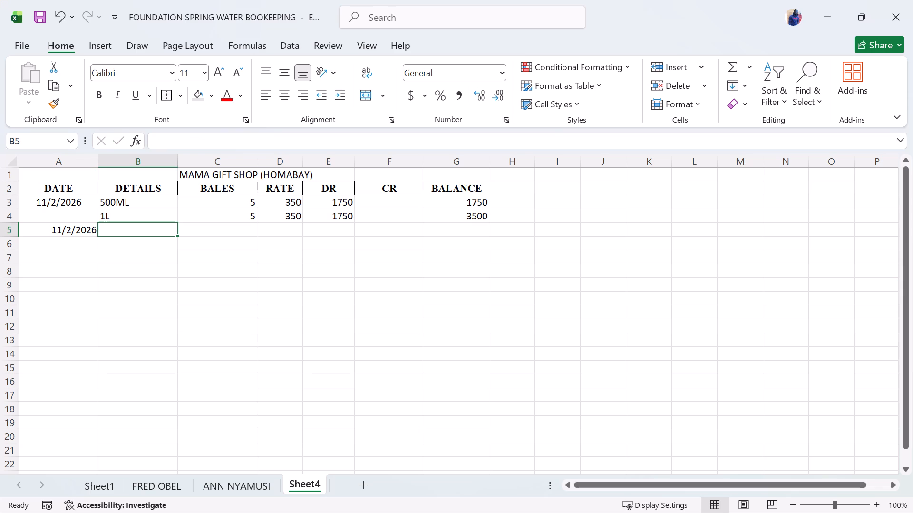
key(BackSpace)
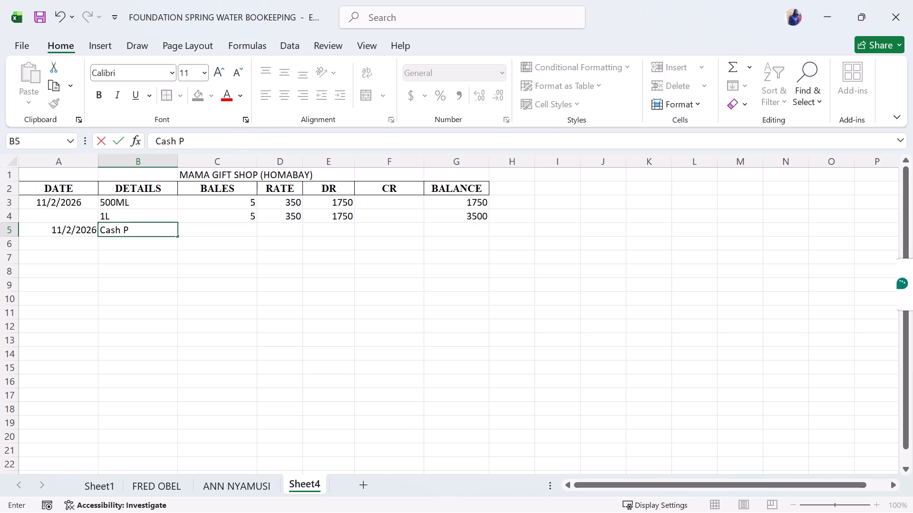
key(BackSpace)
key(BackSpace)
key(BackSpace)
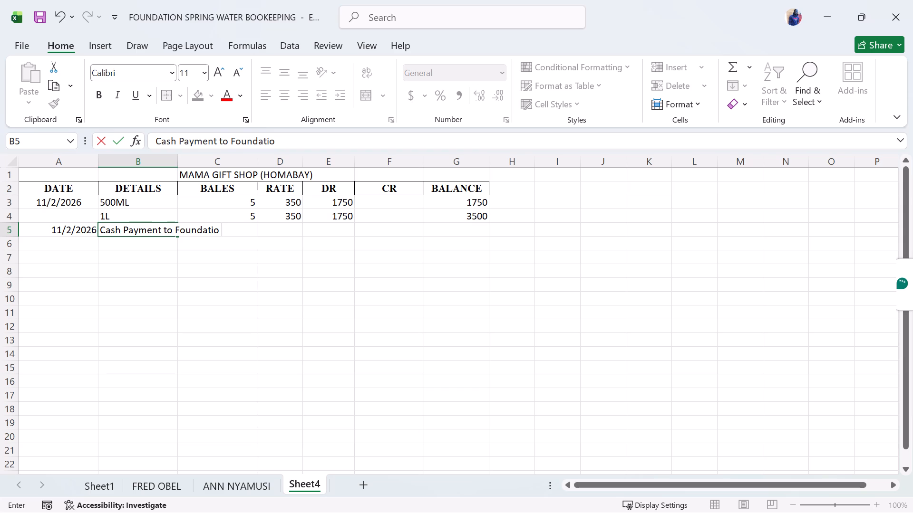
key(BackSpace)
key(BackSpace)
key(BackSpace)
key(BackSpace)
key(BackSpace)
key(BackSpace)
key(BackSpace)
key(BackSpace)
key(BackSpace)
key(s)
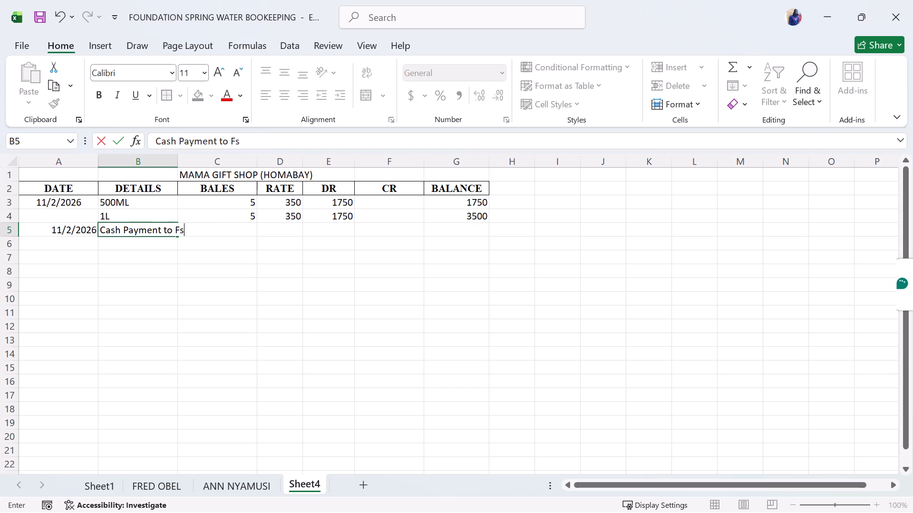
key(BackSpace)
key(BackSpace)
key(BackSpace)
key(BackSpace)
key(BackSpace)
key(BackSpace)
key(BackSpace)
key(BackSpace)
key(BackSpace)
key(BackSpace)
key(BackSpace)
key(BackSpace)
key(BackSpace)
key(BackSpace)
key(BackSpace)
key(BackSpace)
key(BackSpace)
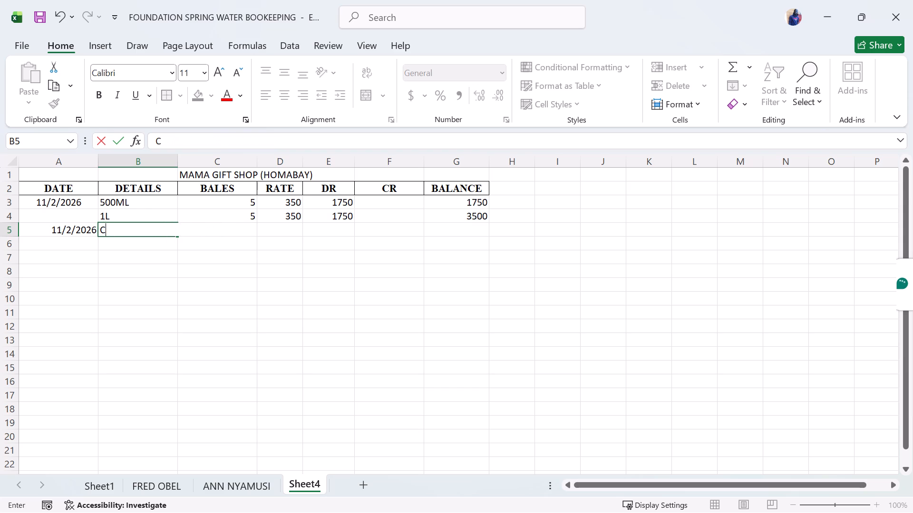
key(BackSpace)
Enter "Paid to FSW" as the DETAILS text in B5.
text(FSW)
key(space)
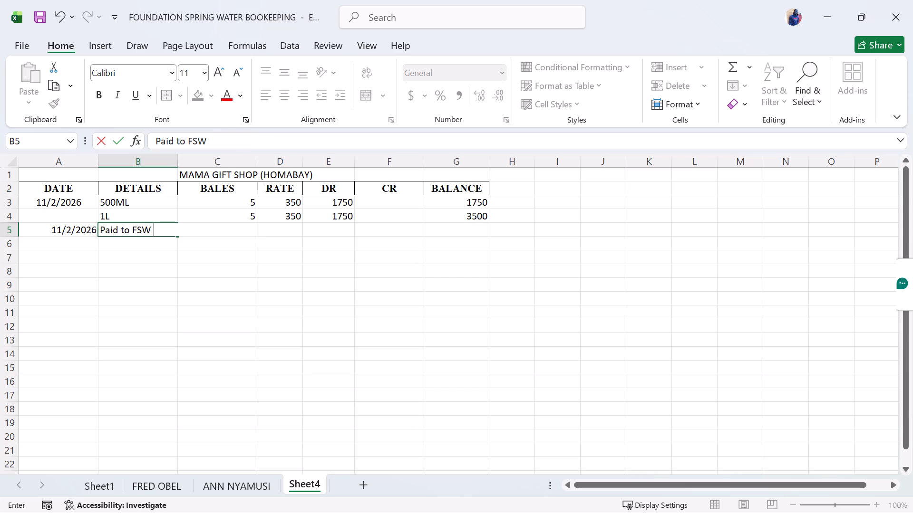
click(218, 230)
click(170, 186)
click(230, 224)
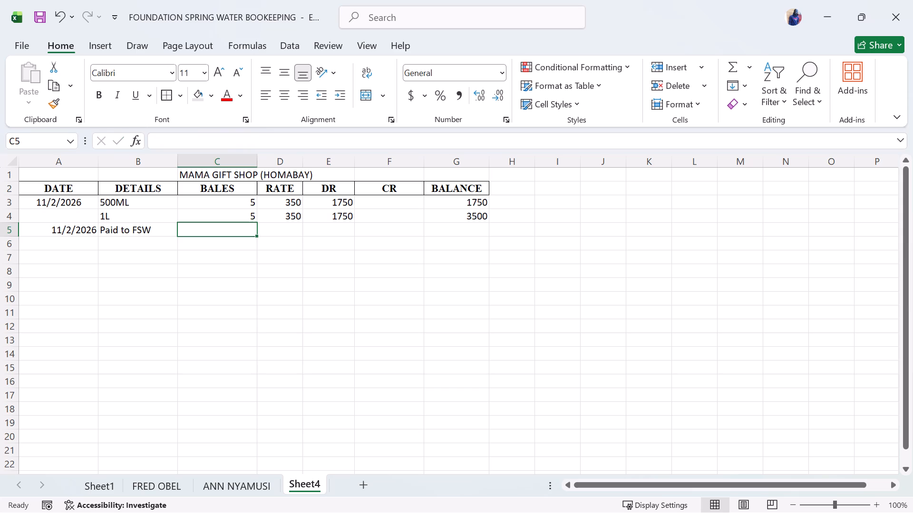
click(229, 229)
Record the payment on the Paid to FSW row with 3500 under CR and 00 under BALANCE.
click(291, 237)
click(379, 224)
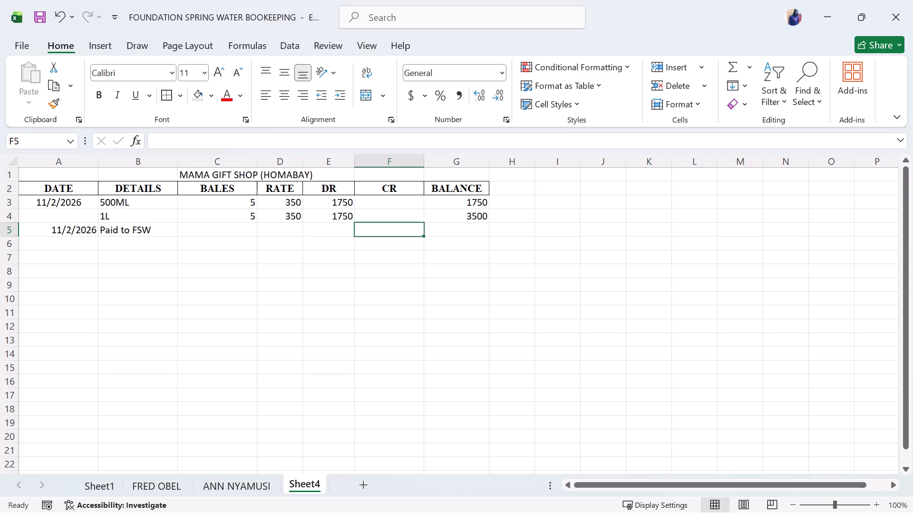
text(3500)
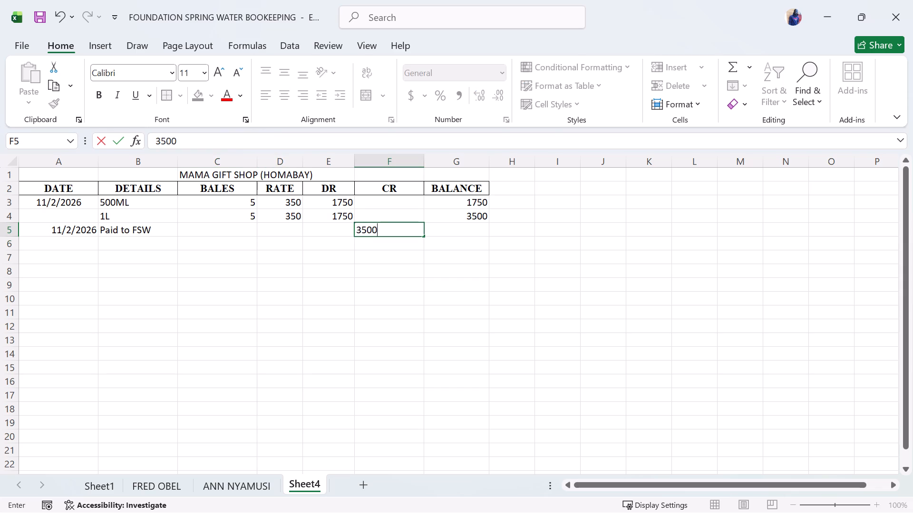
click(481, 227)
click(466, 232)
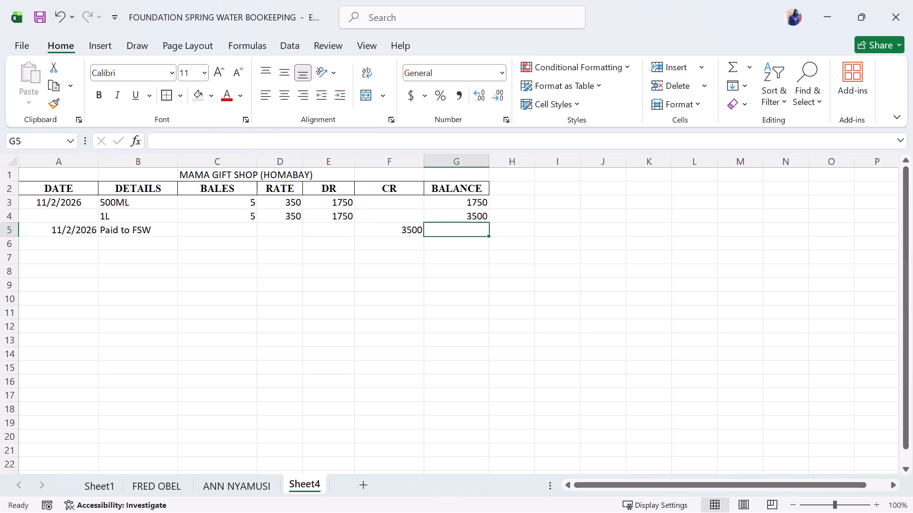
text(00)
key(BackSpace)
key(BackSpace)
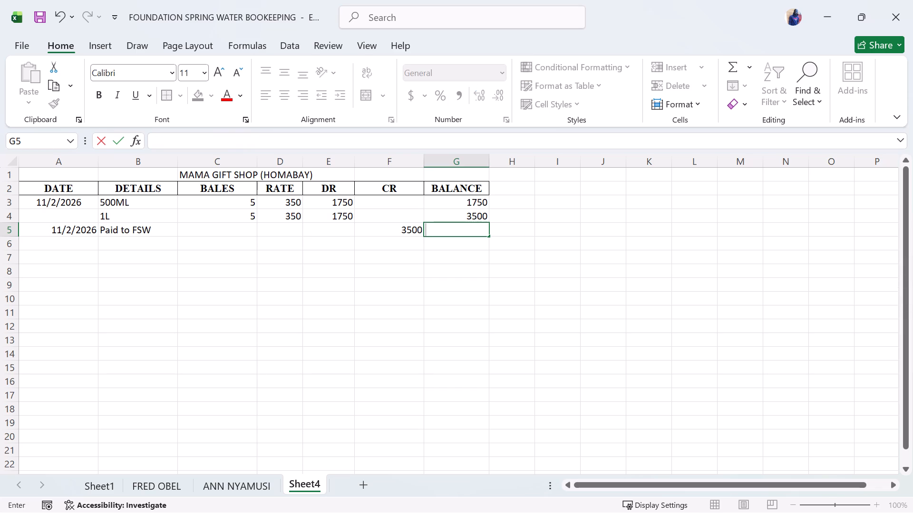
text(00)
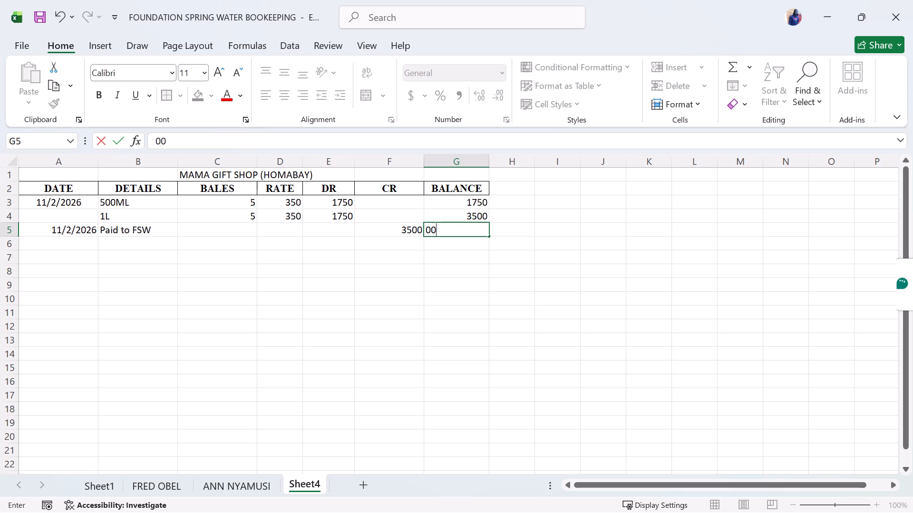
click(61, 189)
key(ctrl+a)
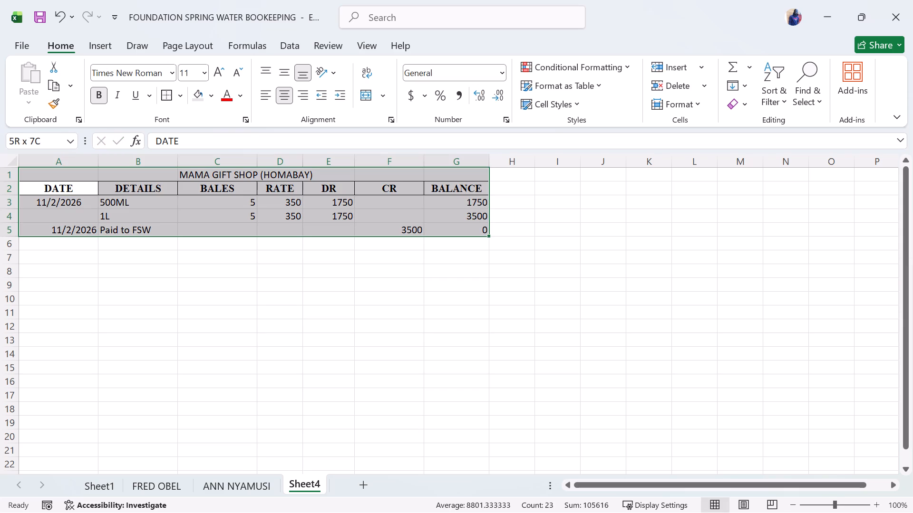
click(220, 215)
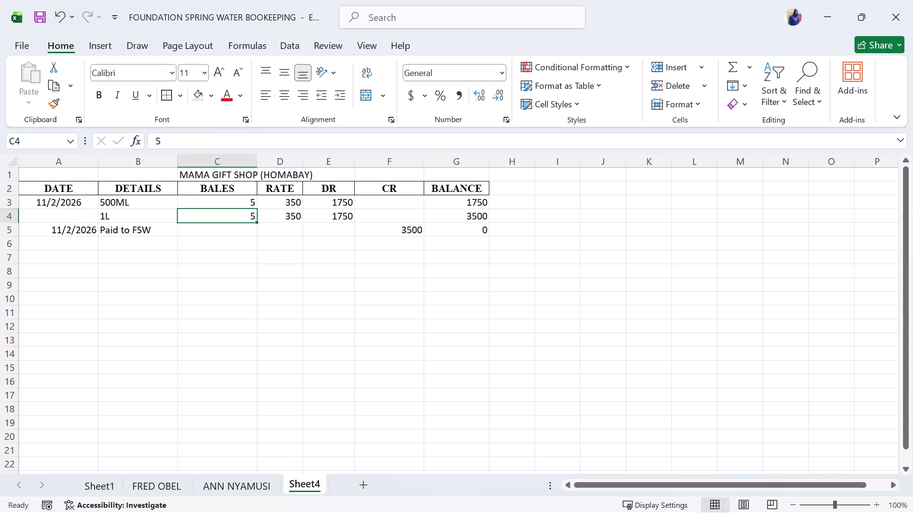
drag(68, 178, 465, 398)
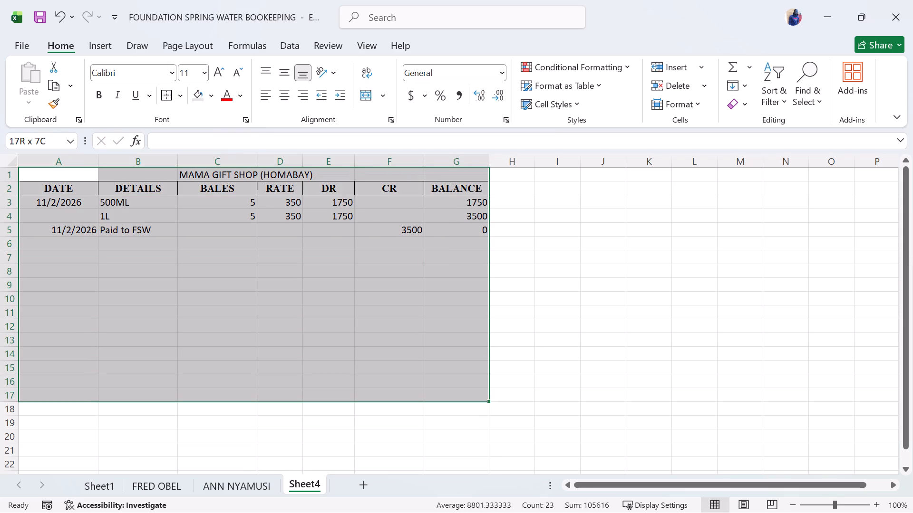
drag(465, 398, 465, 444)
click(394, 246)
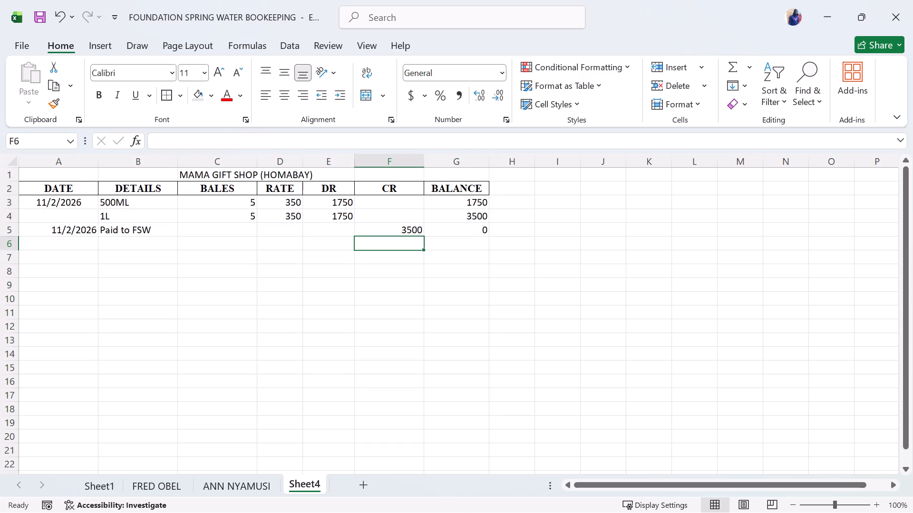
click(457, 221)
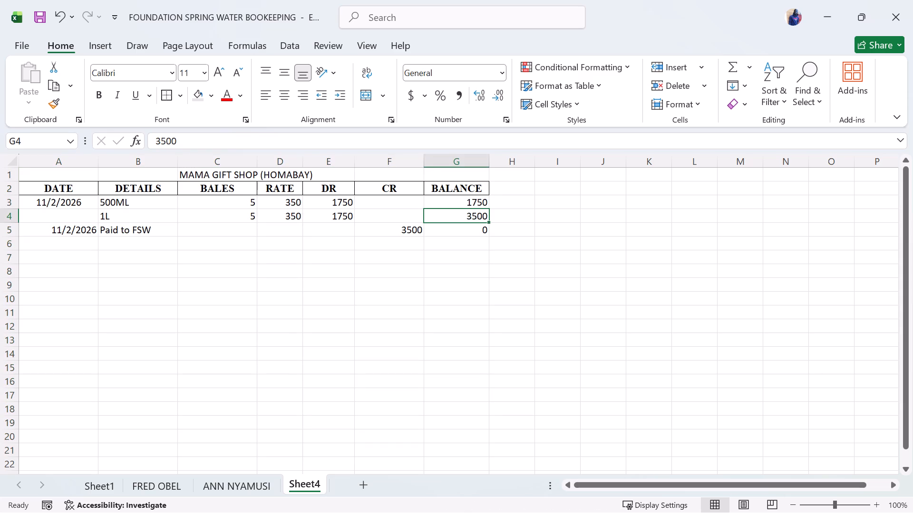
Make the ledger title MAMA GIFT SHOP (HOMABAY) in row 1 bold.
drag(190, 176, 305, 175)
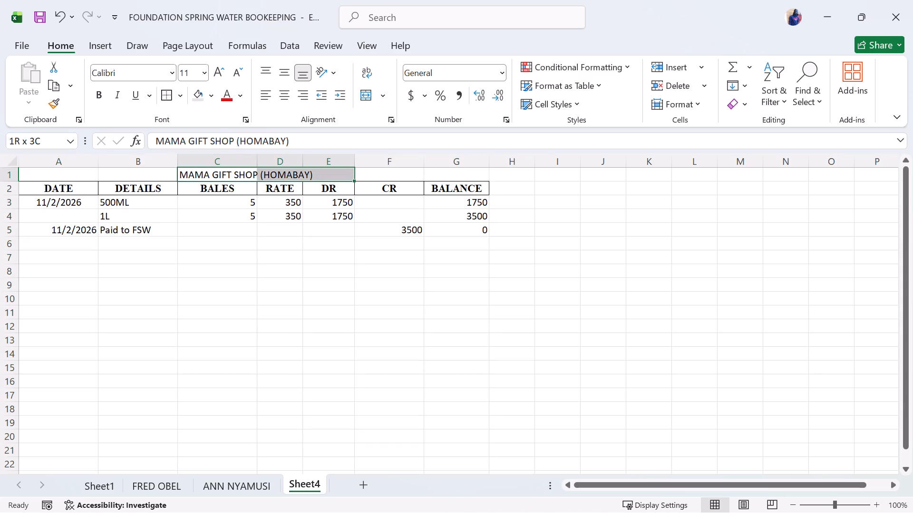
drag(305, 175, 306, 175)
key(ctrl+b)
click(245, 192)
click(174, 209)
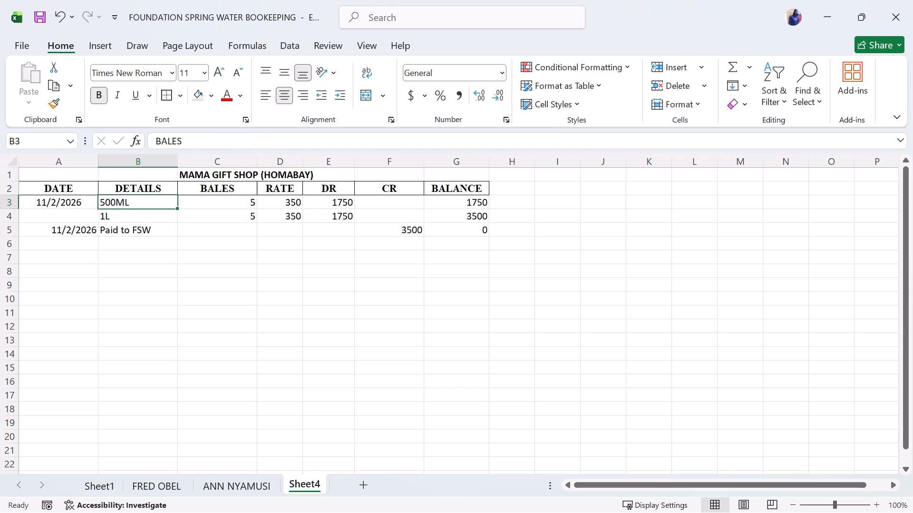
Set the font of the ledger entries in A3:G6 to Times New Roman.
drag(57, 206, 423, 213)
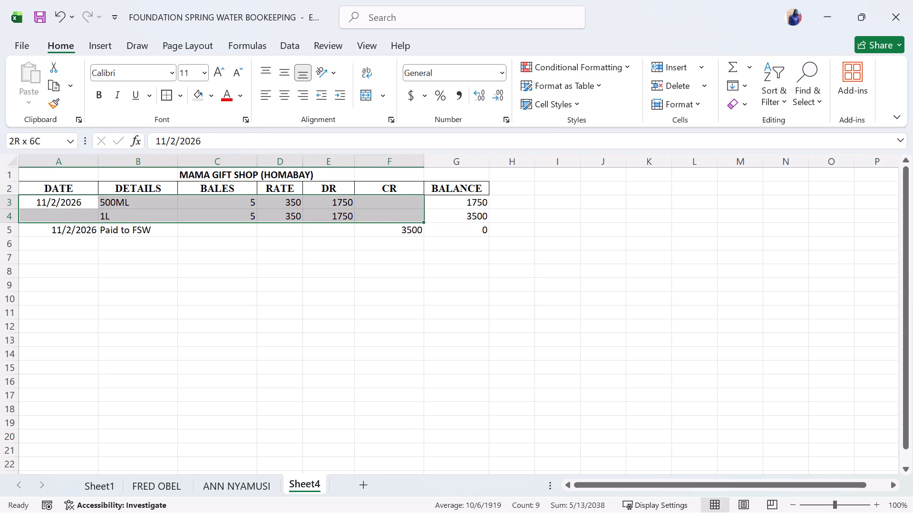
drag(423, 213, 472, 238)
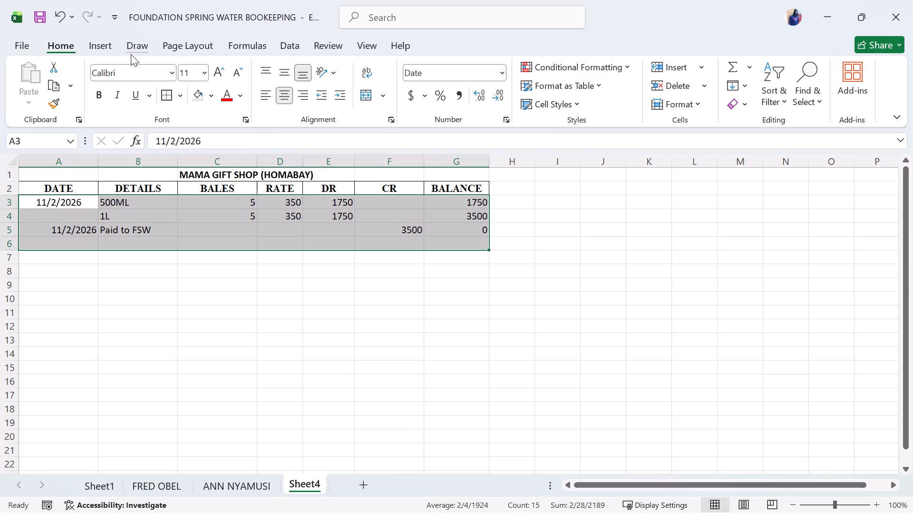
click(130, 71)
text(TIMES)
click(121, 76)
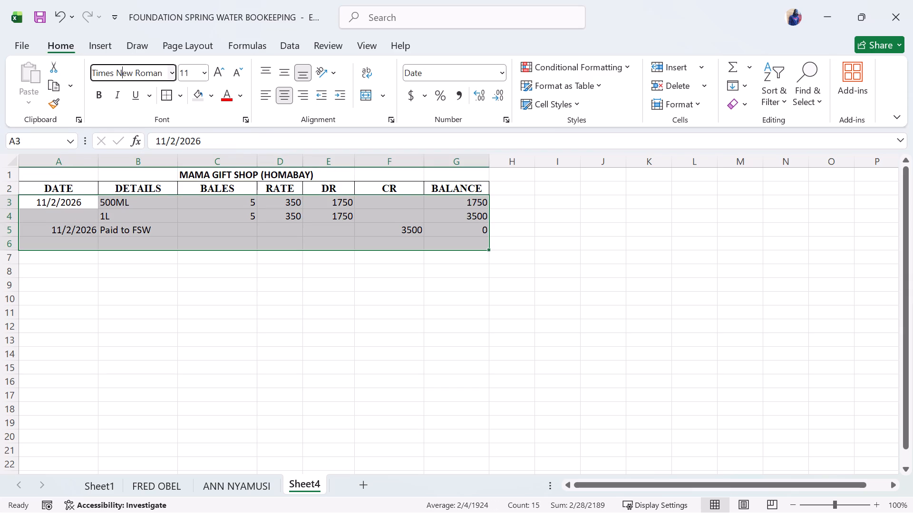
click(153, 73)
double_click(153, 73)
click(194, 67)
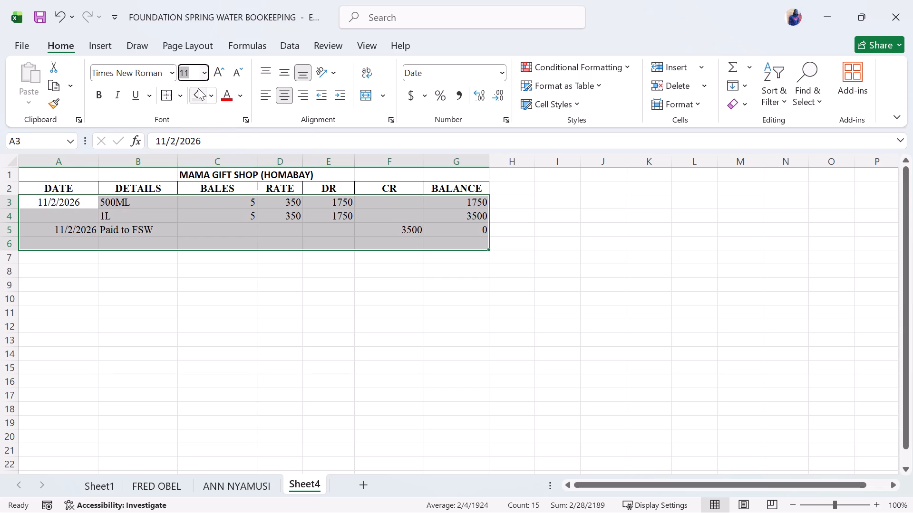
click(196, 216)
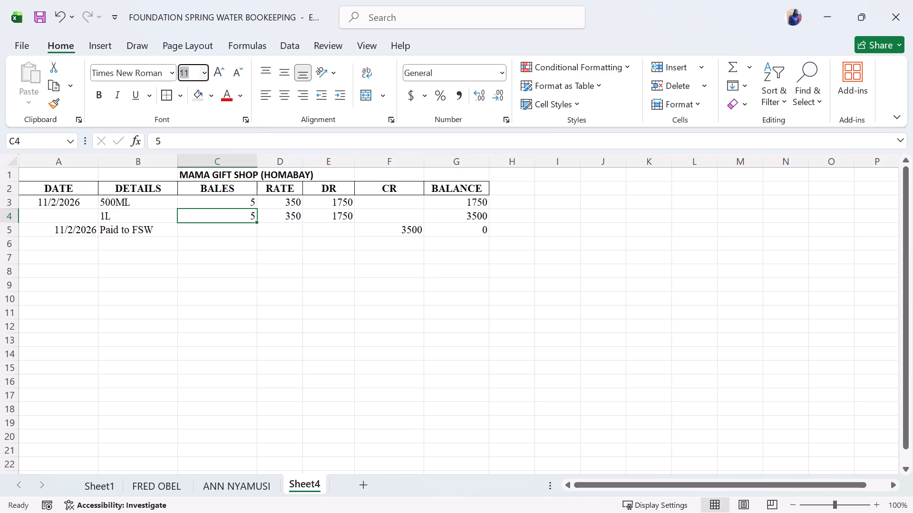
Centre the DATE column cells A2:A6 horizontally.
drag(85, 194, 85, 242)
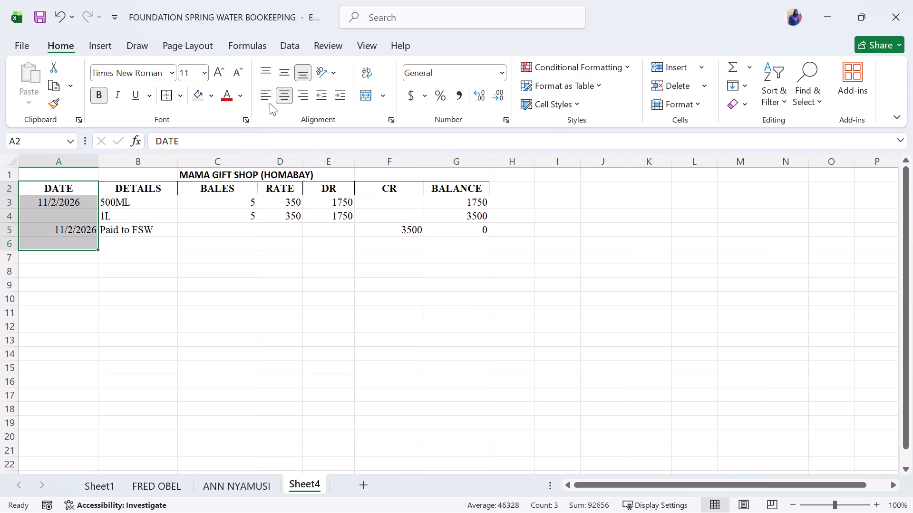
click(273, 99)
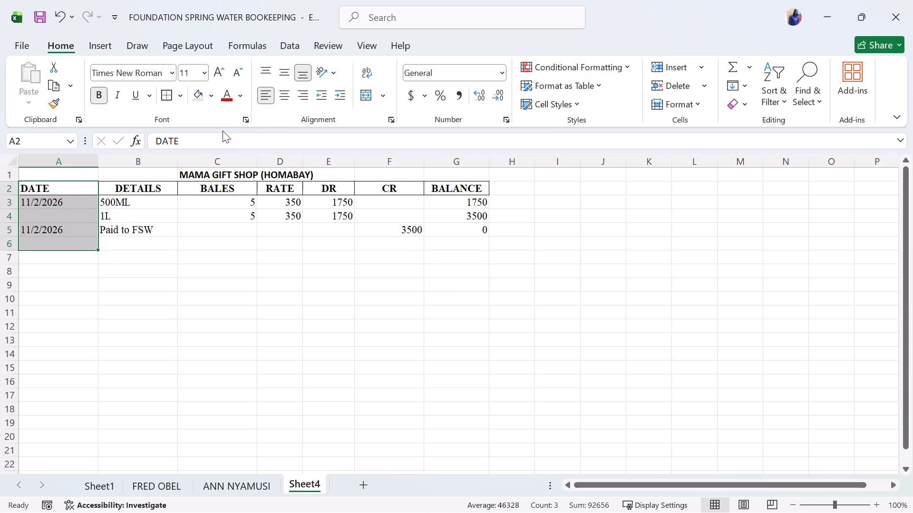
click(290, 98)
click(131, 221)
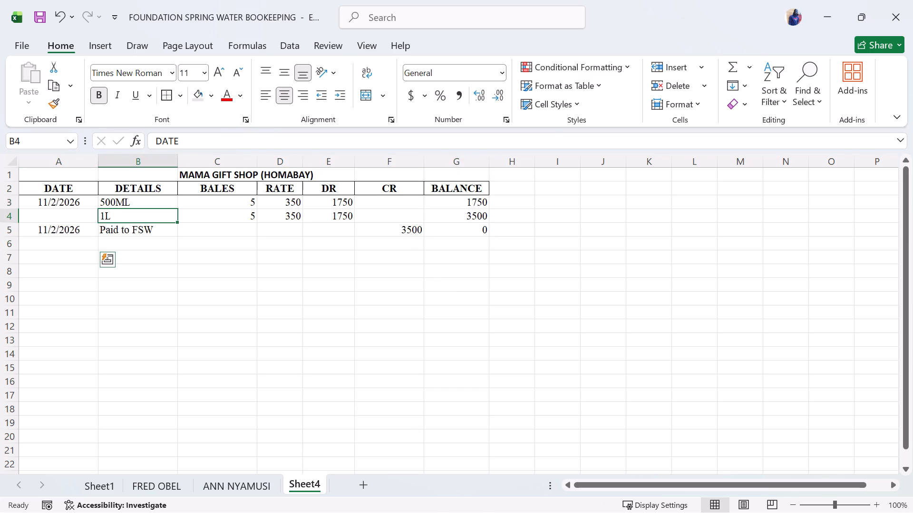
Add a right border to the DATE column from A2 to A11.
drag(84, 188, 82, 264)
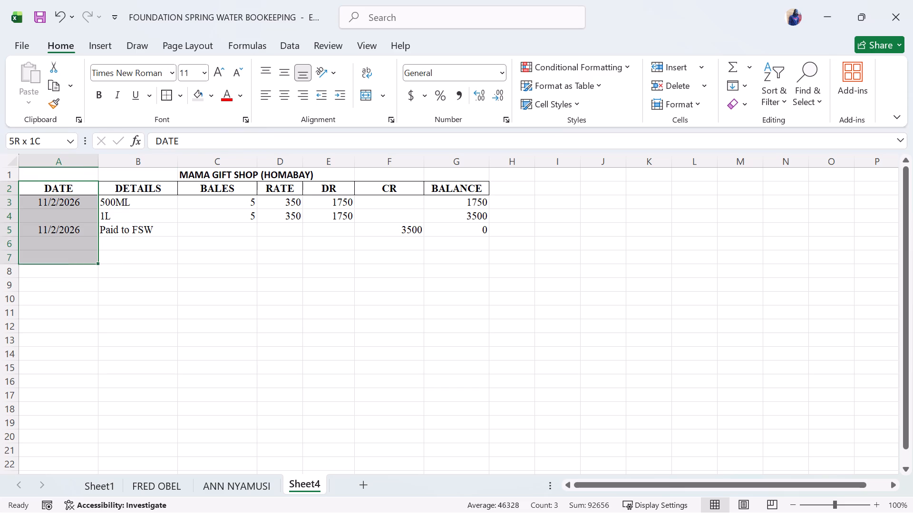
drag(82, 264, 80, 313)
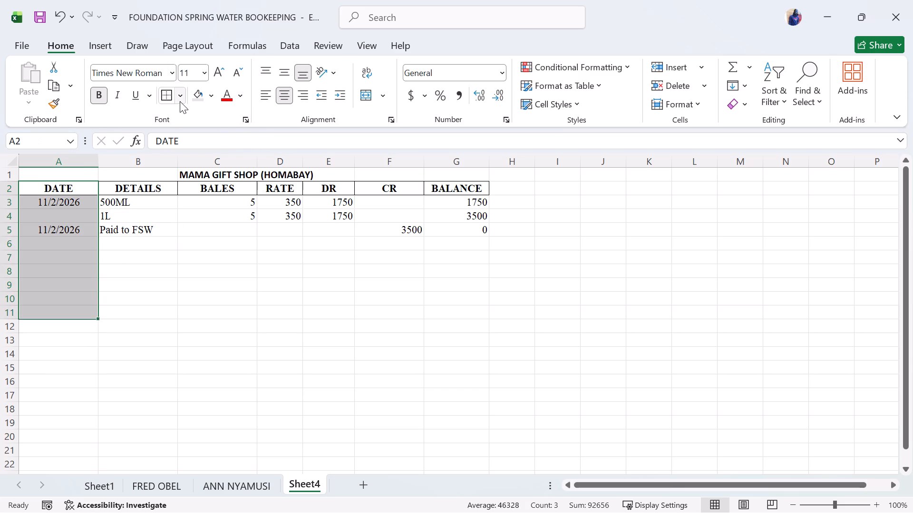
click(181, 100)
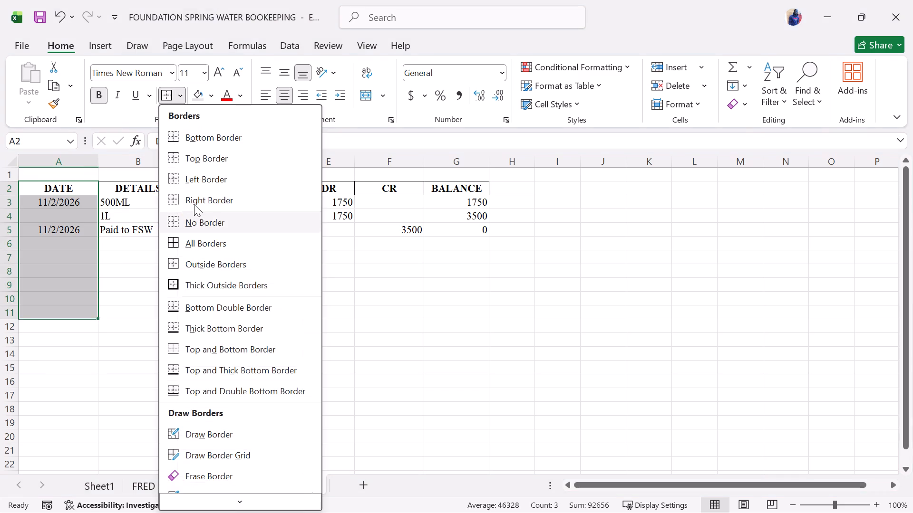
click(194, 204)
Centre the DETAILS entries in B3:B5 horizontally.
drag(136, 204, 134, 234)
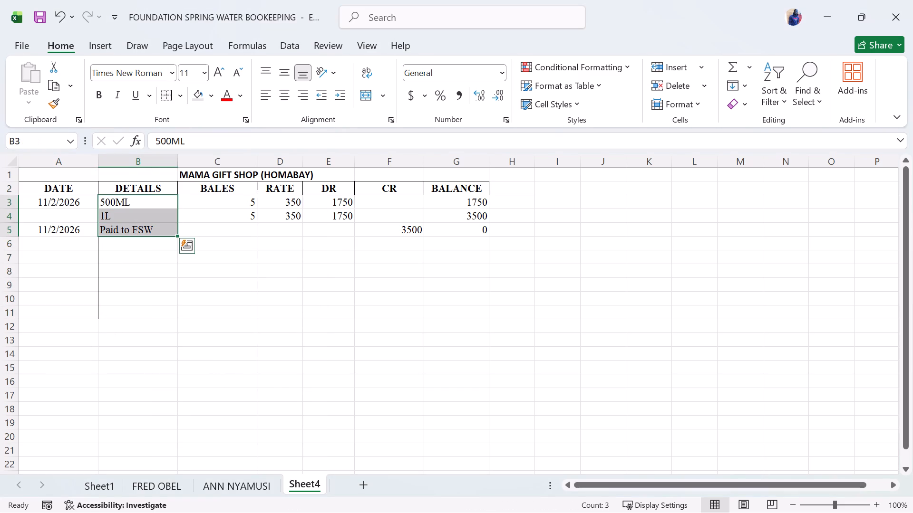
click(283, 88)
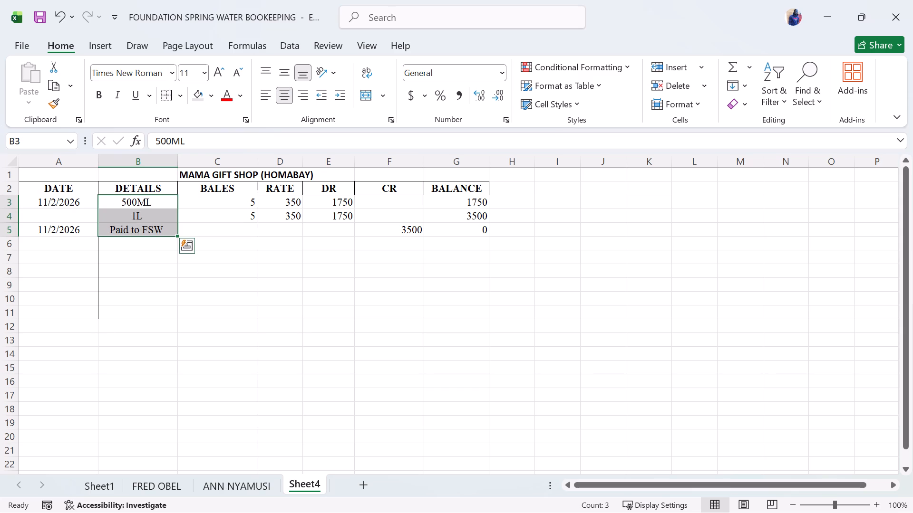
right_click(154, 203)
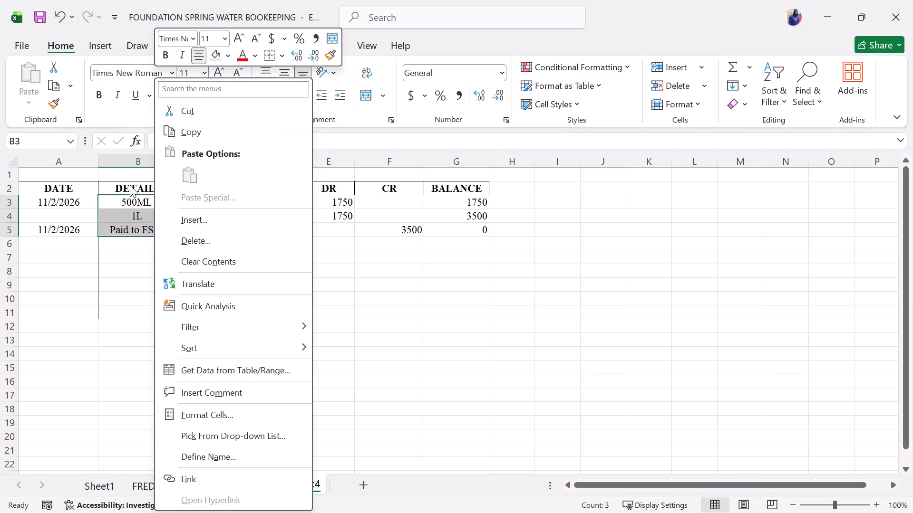
click(130, 185)
Add a right border to each of the DETAILS, BALES and RATE columns, covering rows 2 to 11.
drag(151, 189, 146, 319)
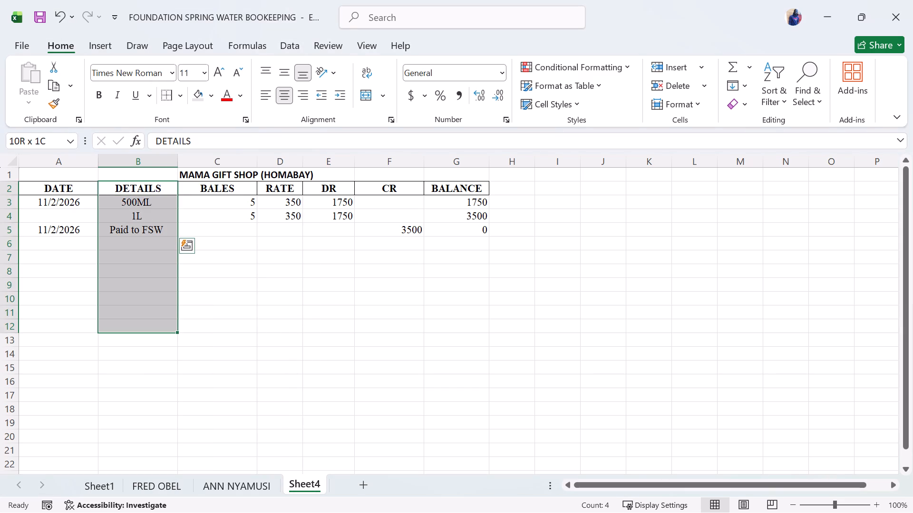
drag(146, 319, 146, 311)
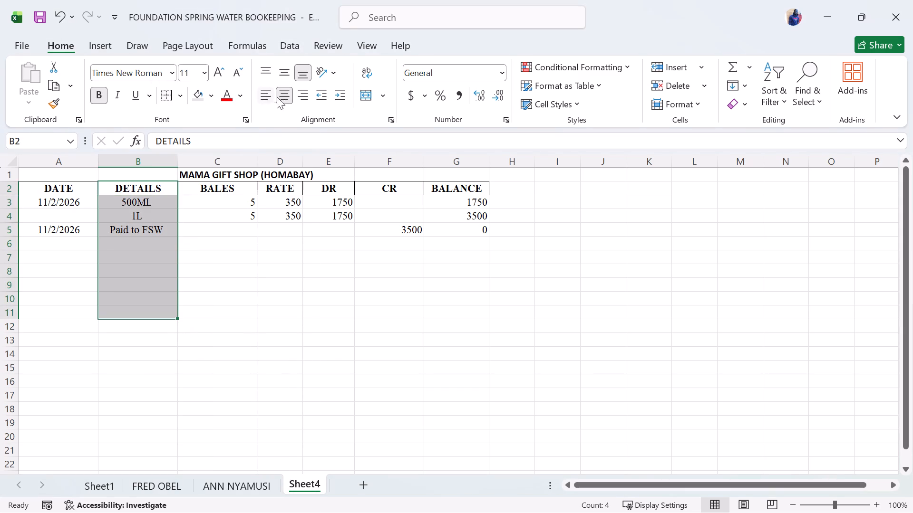
click(163, 92)
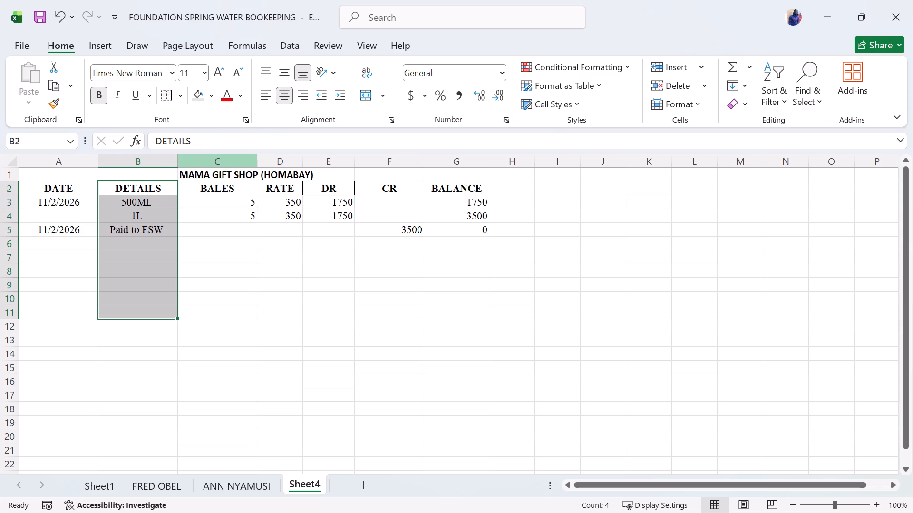
drag(216, 189, 220, 308)
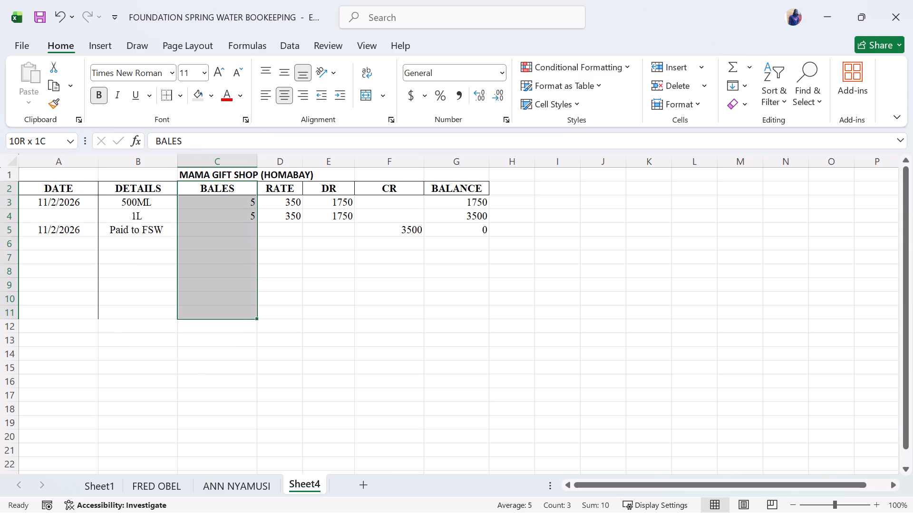
drag(220, 308, 219, 310)
click(166, 98)
drag(291, 190, 297, 306)
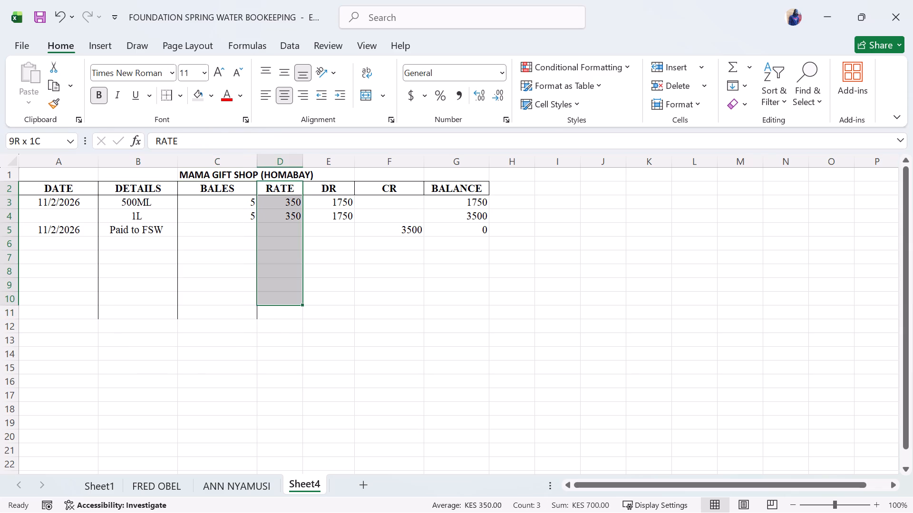
drag(297, 306, 294, 313)
click(164, 100)
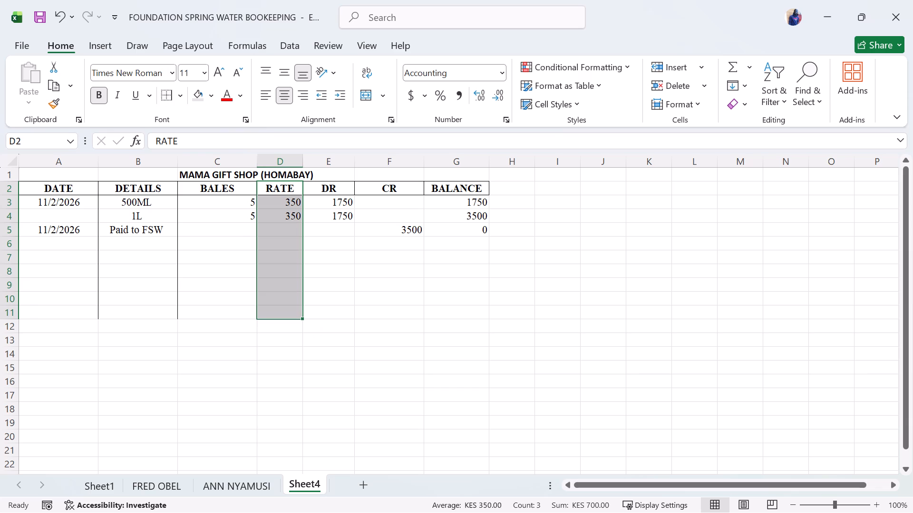
Add right borders to the DR and CR columns in rows 2 to 11 and the BALANCE column in G3:G11.
drag(340, 189, 341, 304)
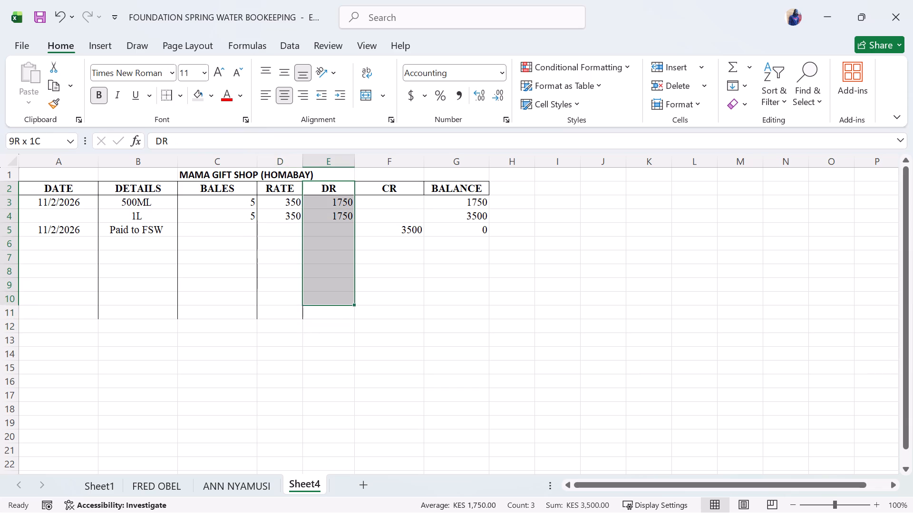
drag(341, 304, 339, 311)
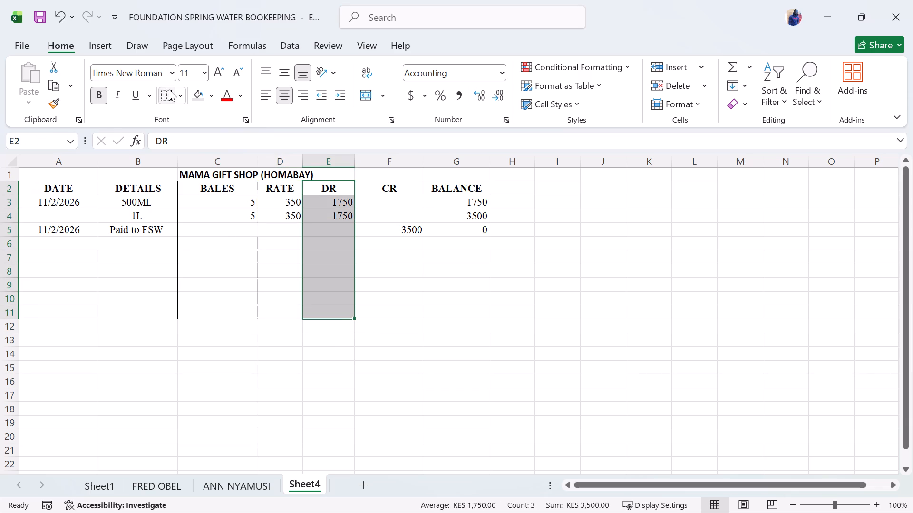
click(169, 89)
drag(403, 189, 404, 311)
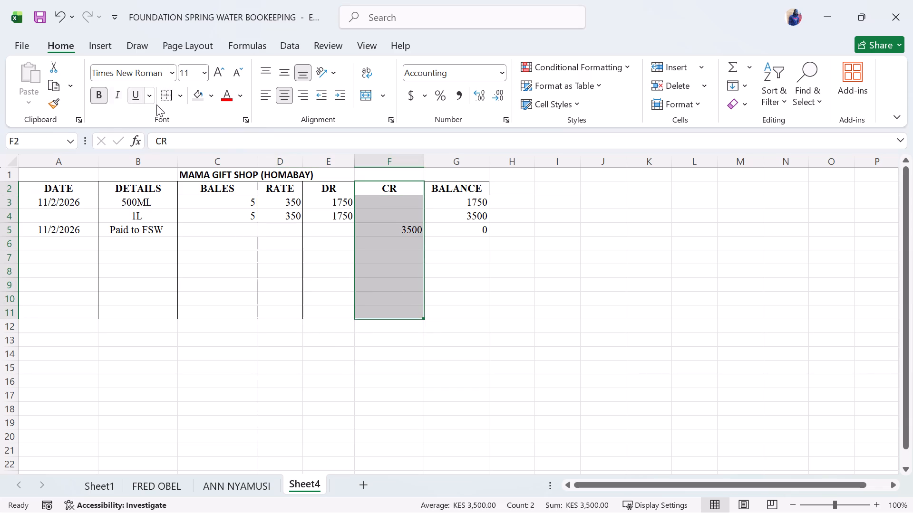
click(165, 98)
drag(470, 196, 475, 309)
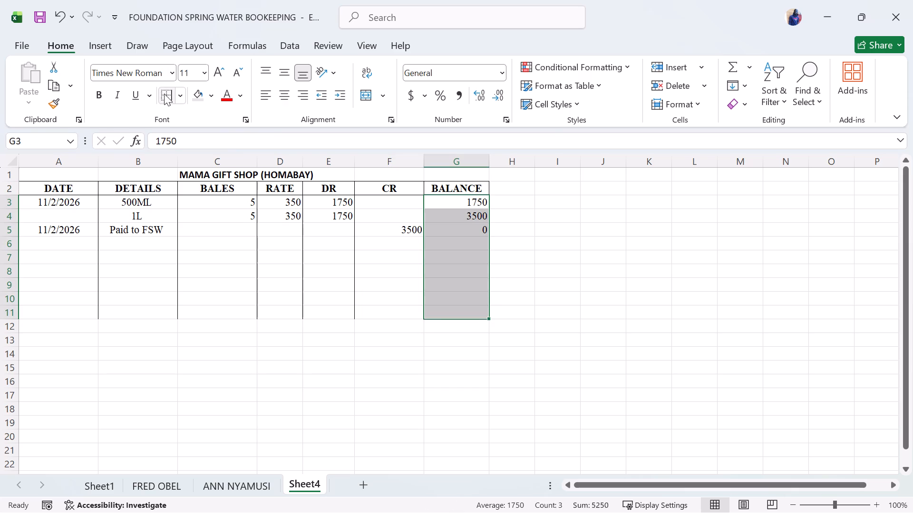
click(164, 93)
click(552, 273)
click(418, 246)
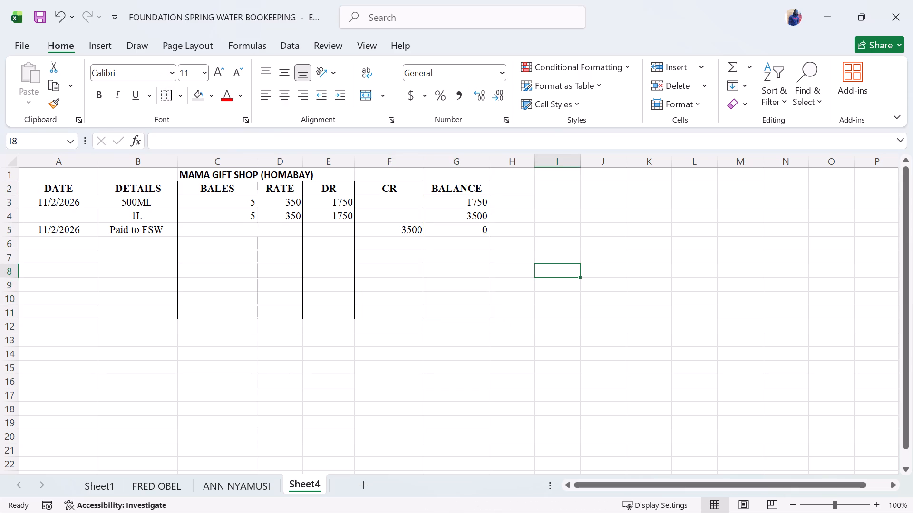
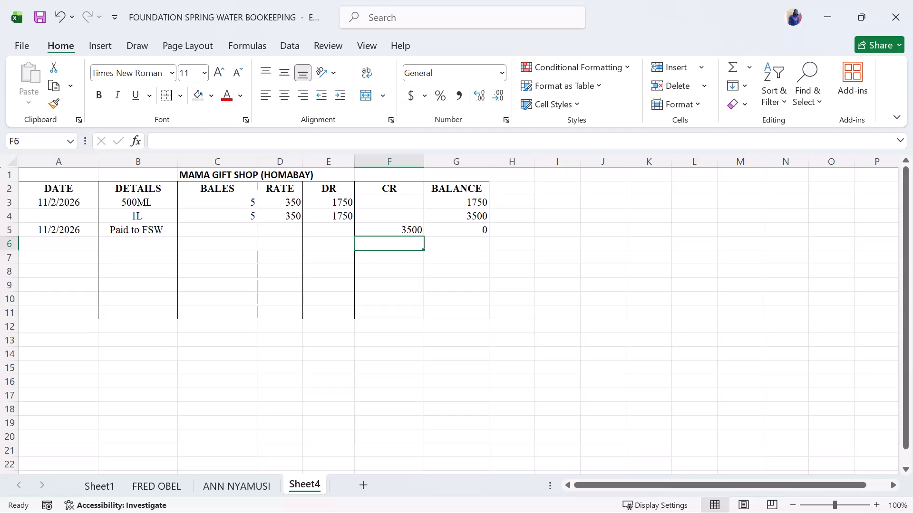
Centre the BALES entries in C3:C5 horizontally.
drag(310, 199, 277, 196)
click(277, 196)
click(241, 198)
drag(241, 198, 244, 221)
click(244, 221)
click(236, 200)
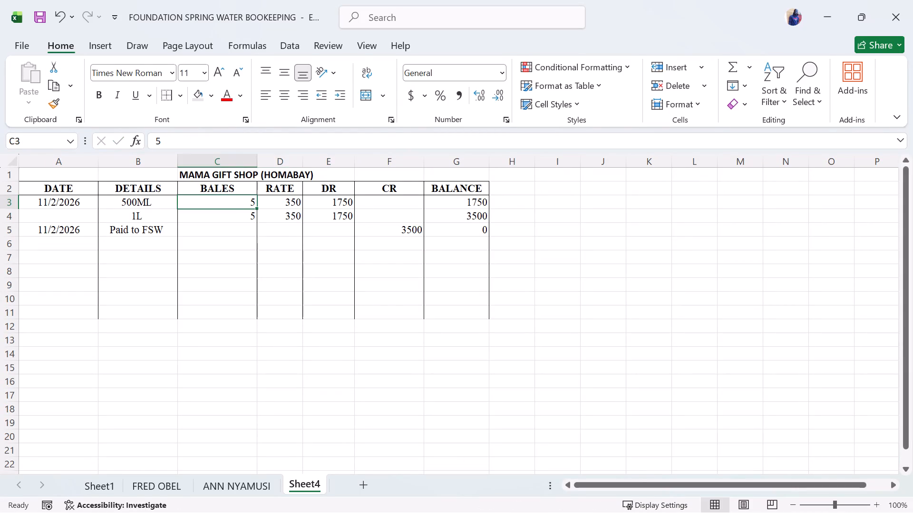
drag(236, 200, 238, 218)
click(221, 204)
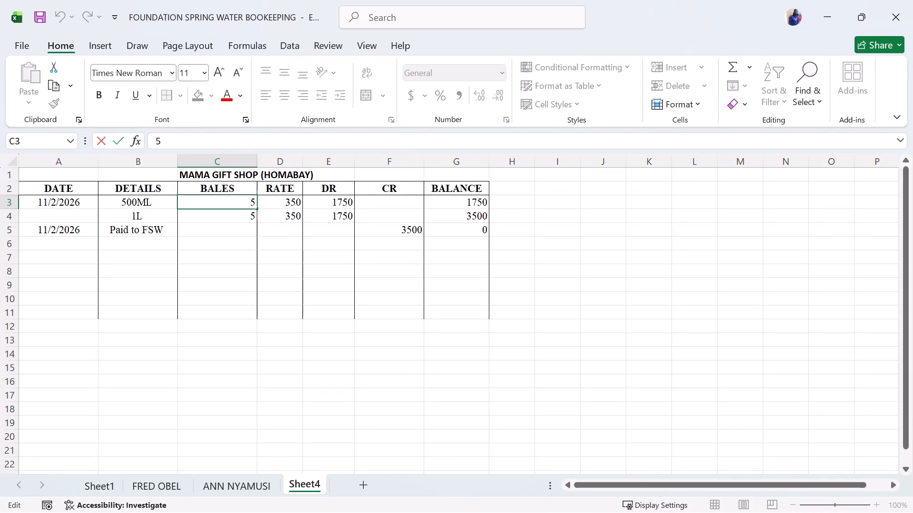
click(215, 219)
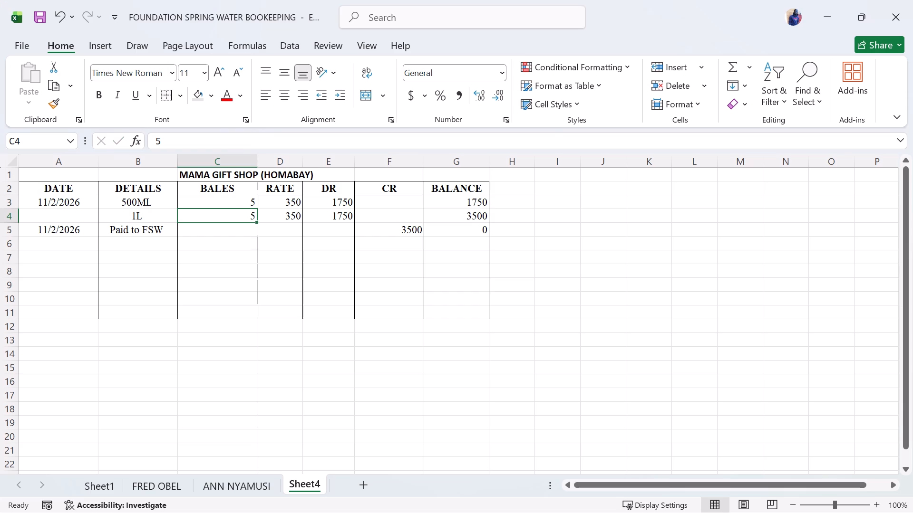
drag(195, 205, 219, 227)
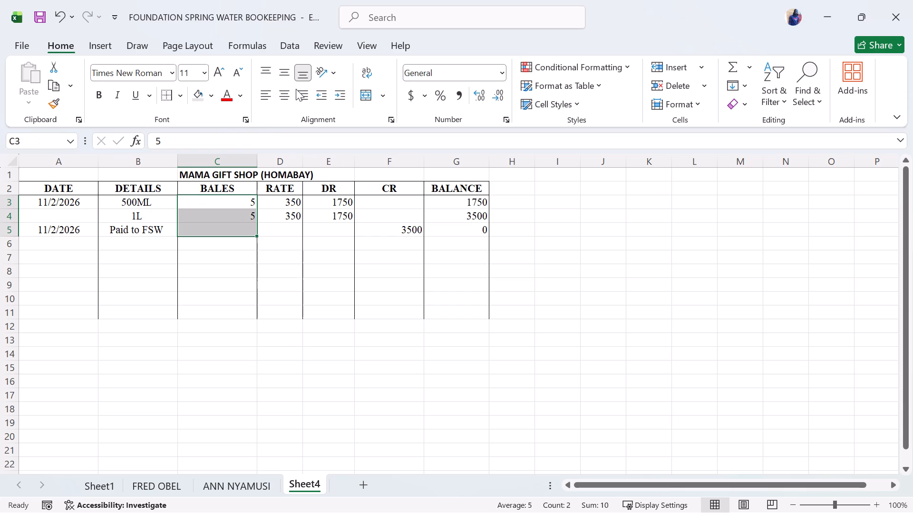
click(283, 94)
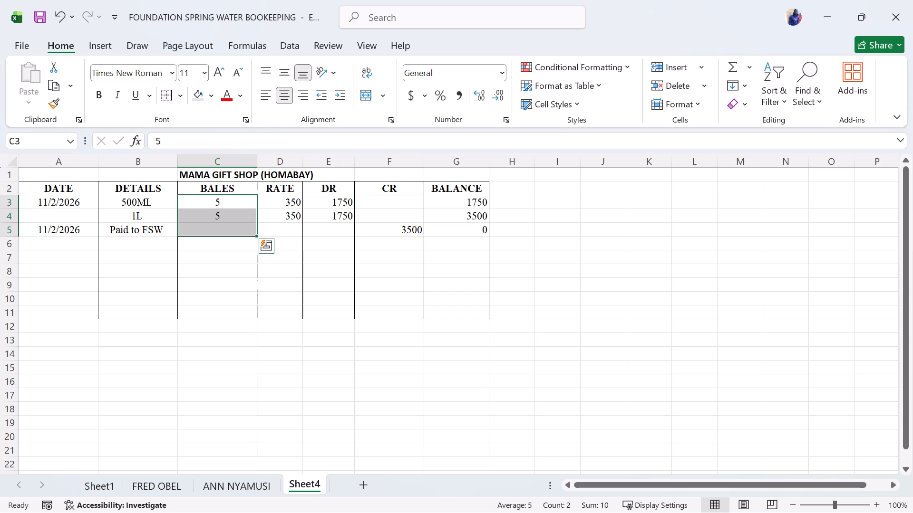
Apply the Accounting number format with the KES symbol and 2 decimal places to the RATE through BALANCE columns, D2:G11.
click(284, 199)
drag(284, 199, 287, 224)
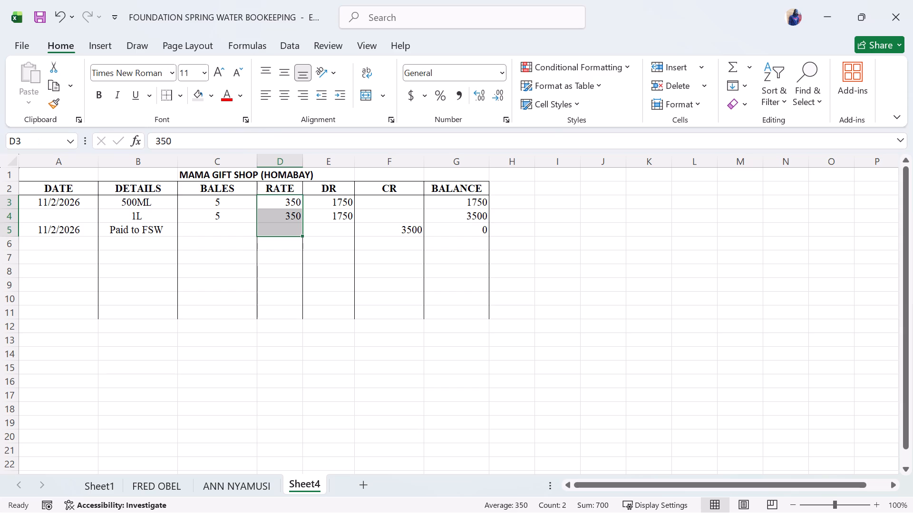
drag(269, 187, 433, 259)
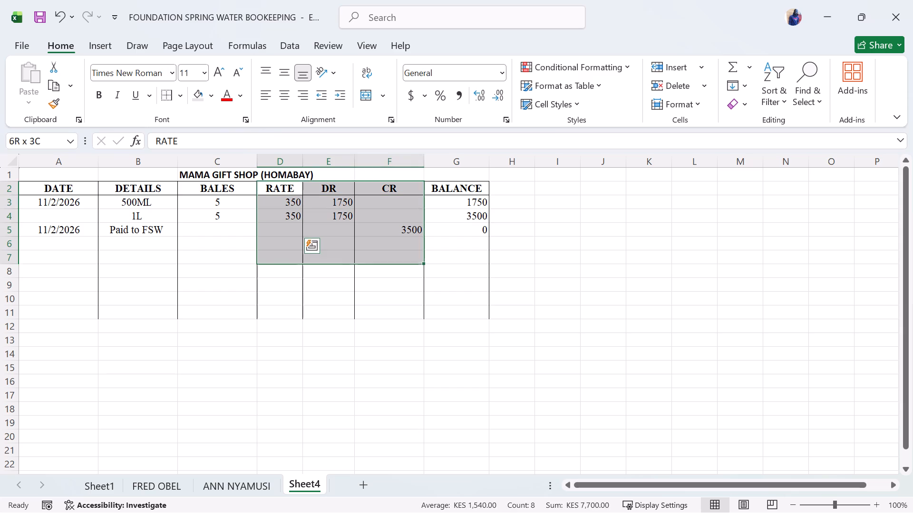
drag(433, 259, 472, 313)
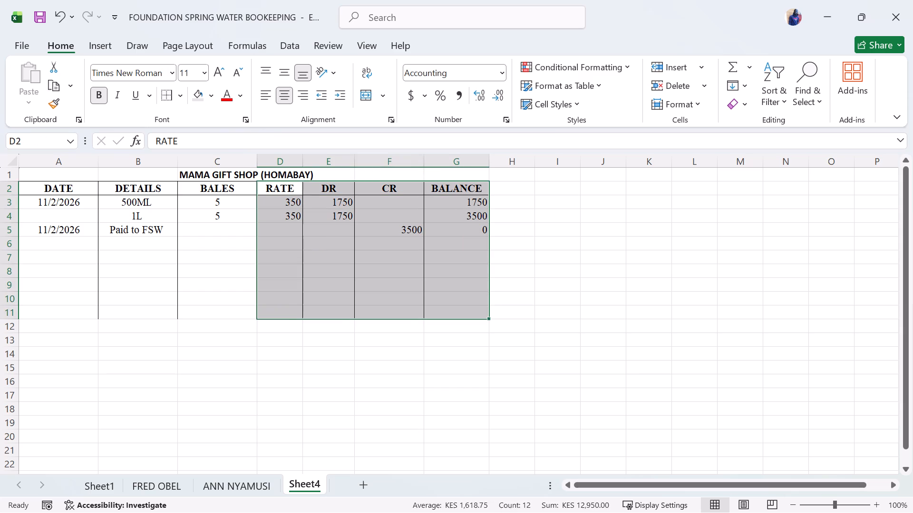
click(424, 101)
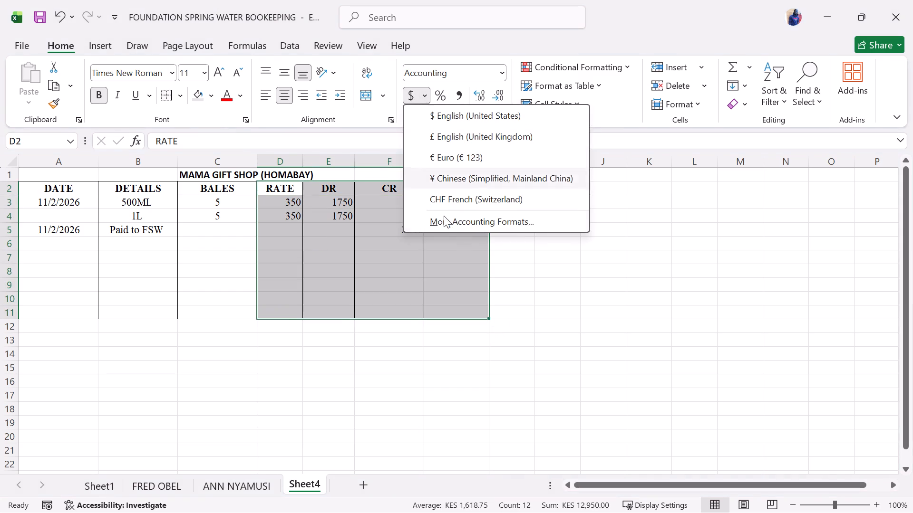
click(444, 228)
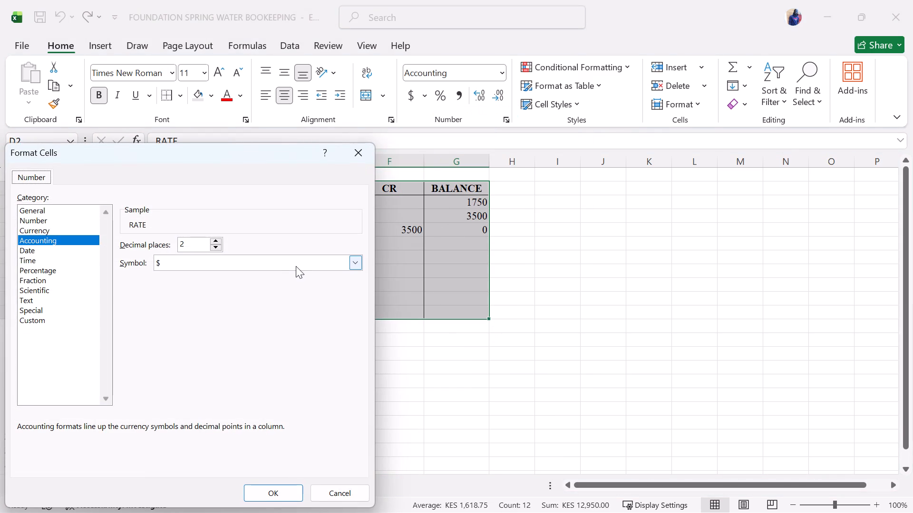
click(353, 264)
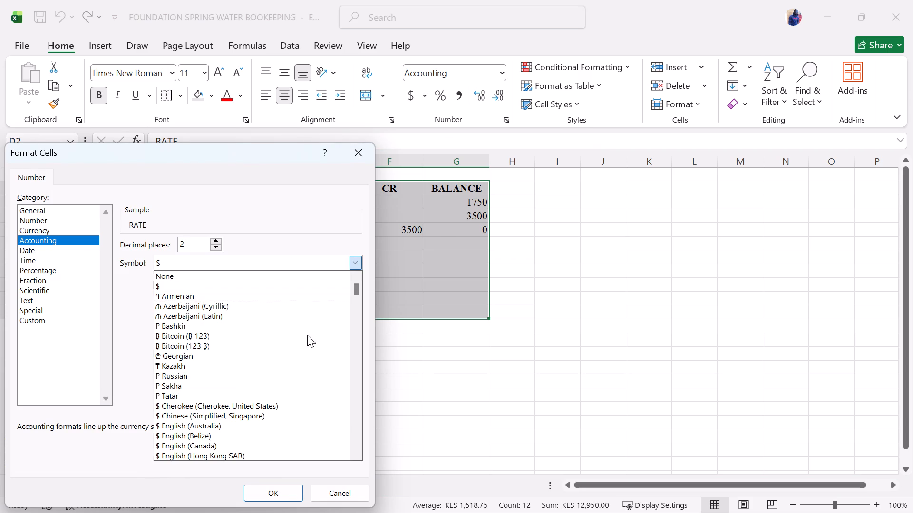
scroll(285, 380, down, 6)
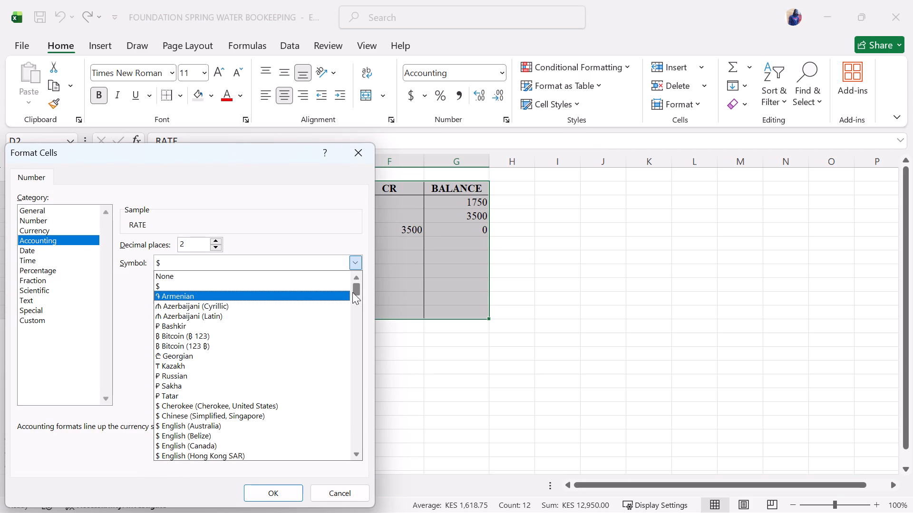
drag(356, 289, 352, 378)
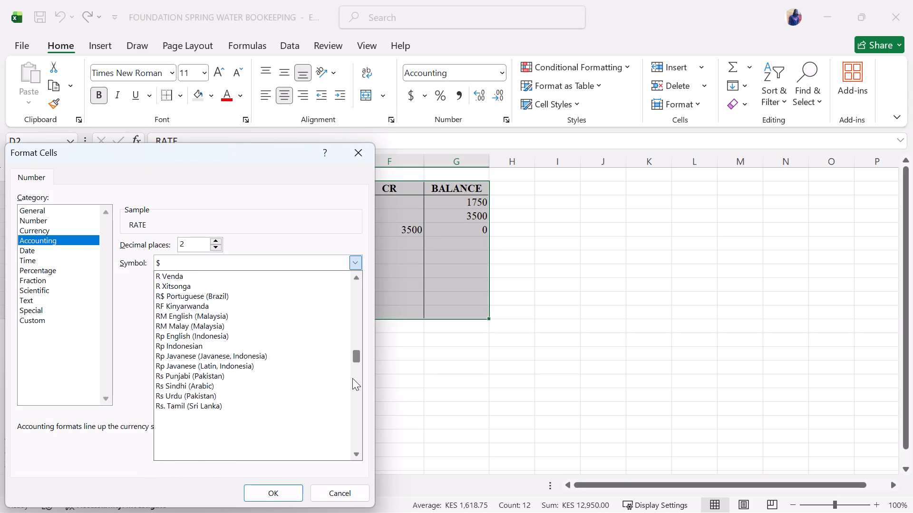
drag(352, 378, 357, 405)
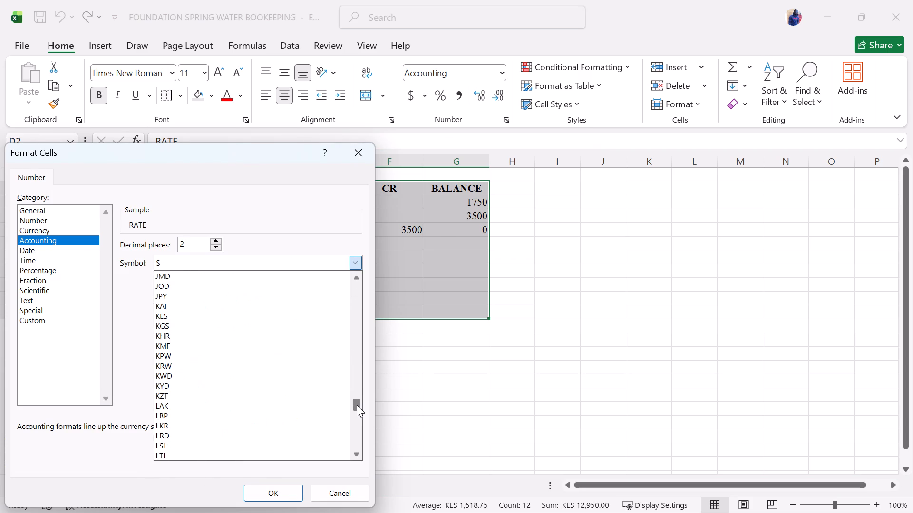
drag(357, 405, 358, 416)
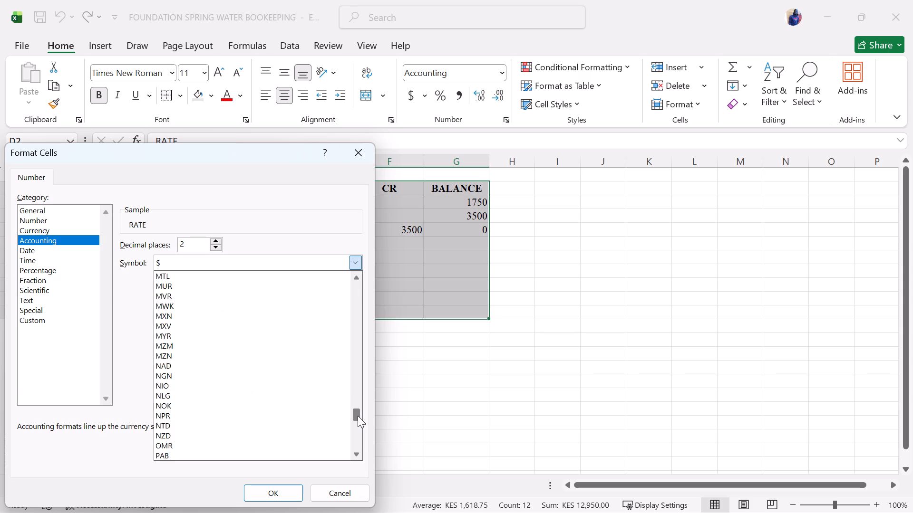
drag(358, 416, 358, 444)
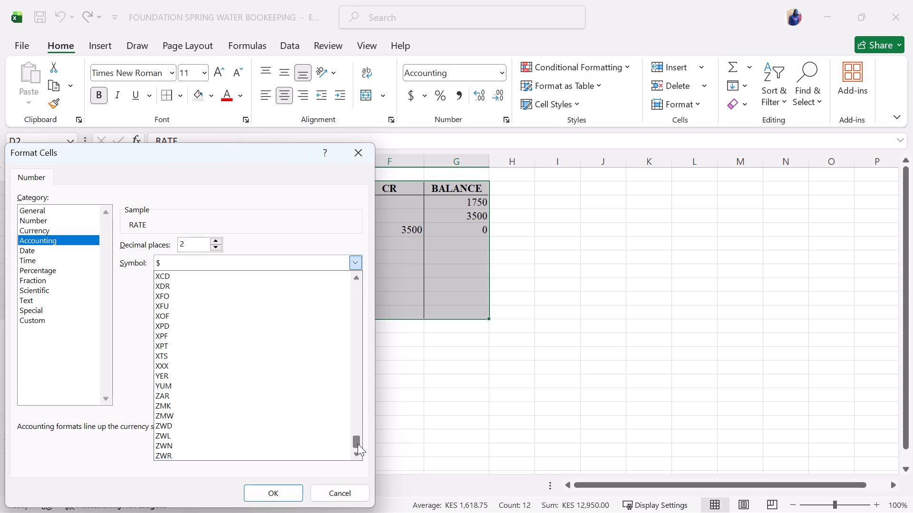
drag(358, 444, 360, 417)
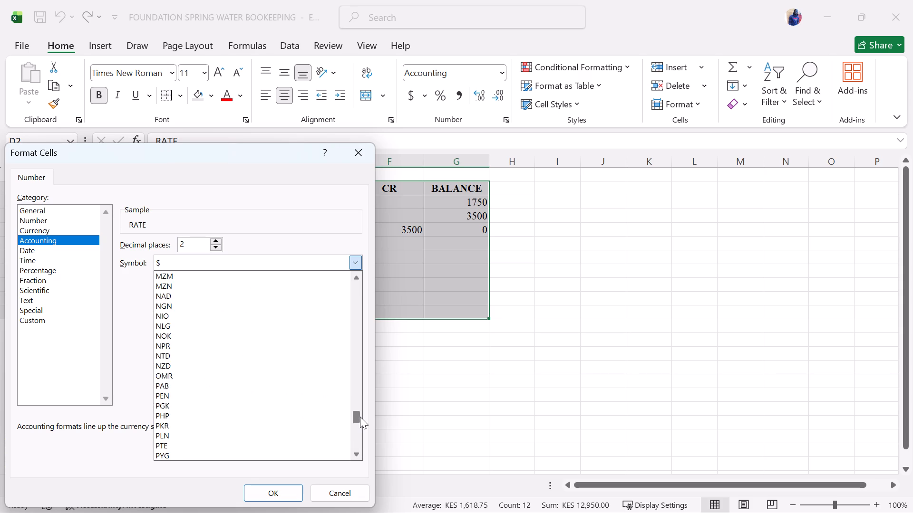
drag(360, 417, 358, 388)
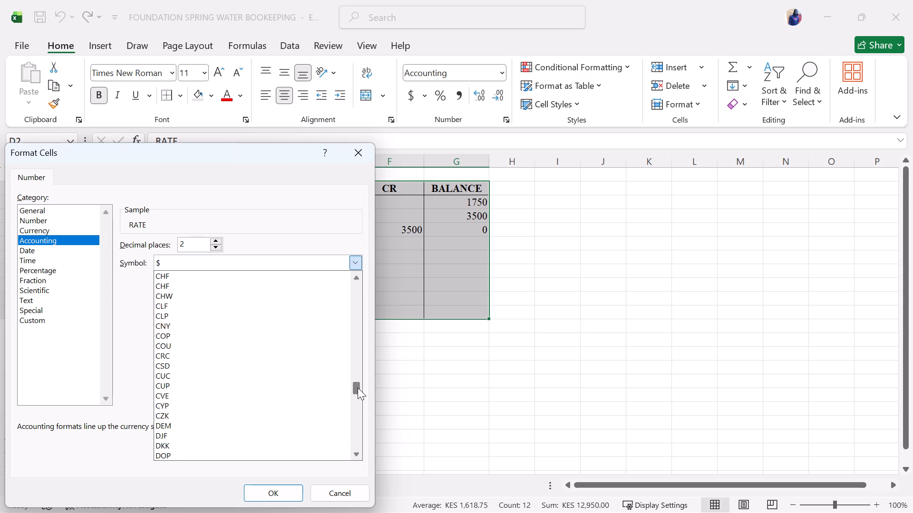
drag(358, 388, 358, 388)
drag(358, 388, 359, 376)
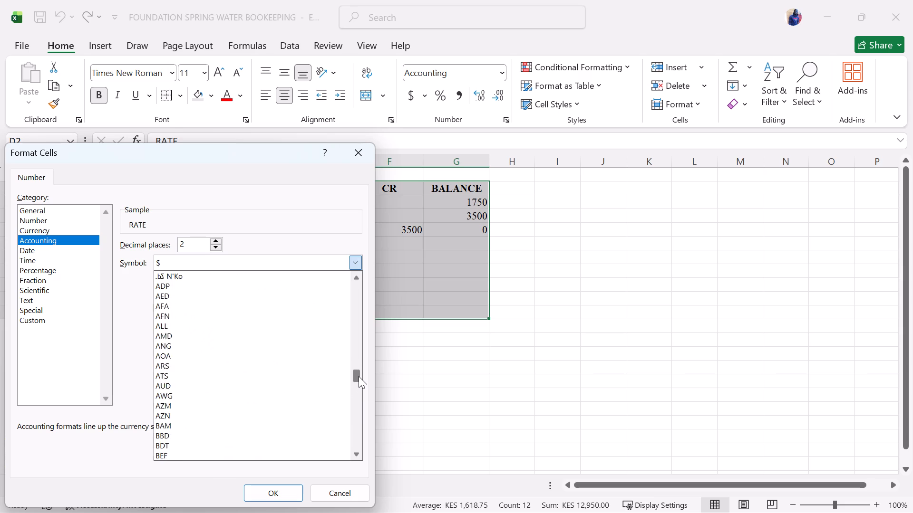
drag(359, 376, 359, 394)
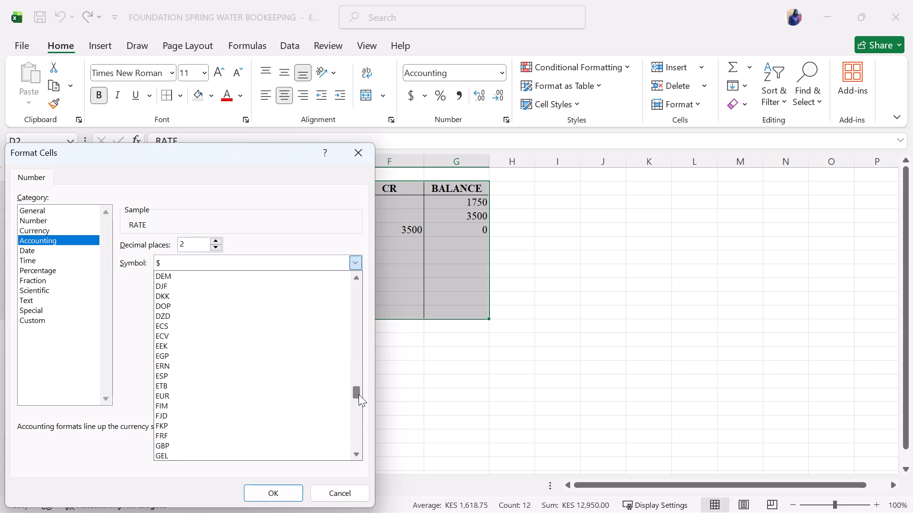
drag(359, 394, 359, 401)
click(191, 427)
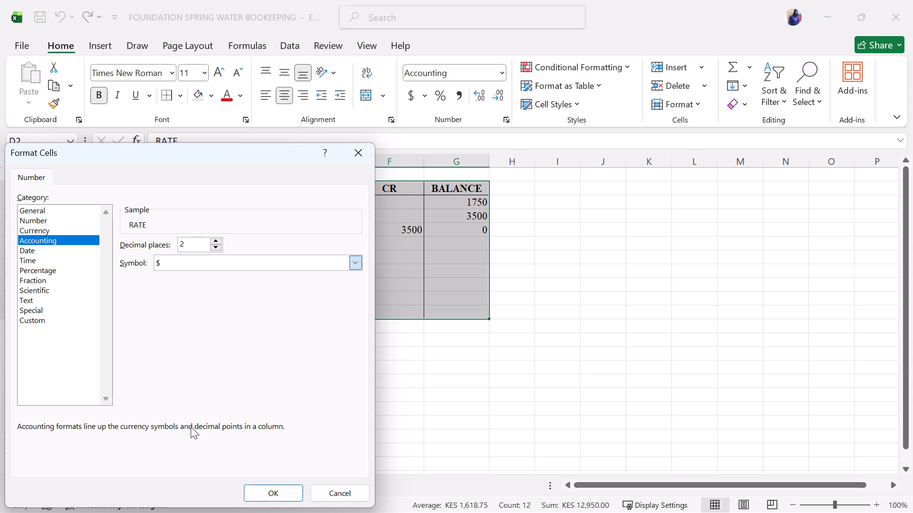
click(289, 497)
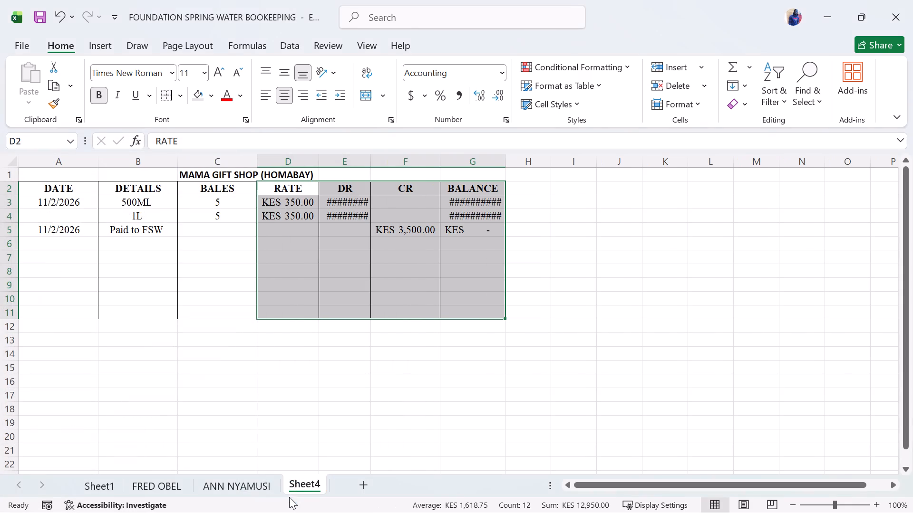
Auto-fit the widths of the DR column E and the BALANCE column G to their contents.
click(401, 275)
double_click(372, 166)
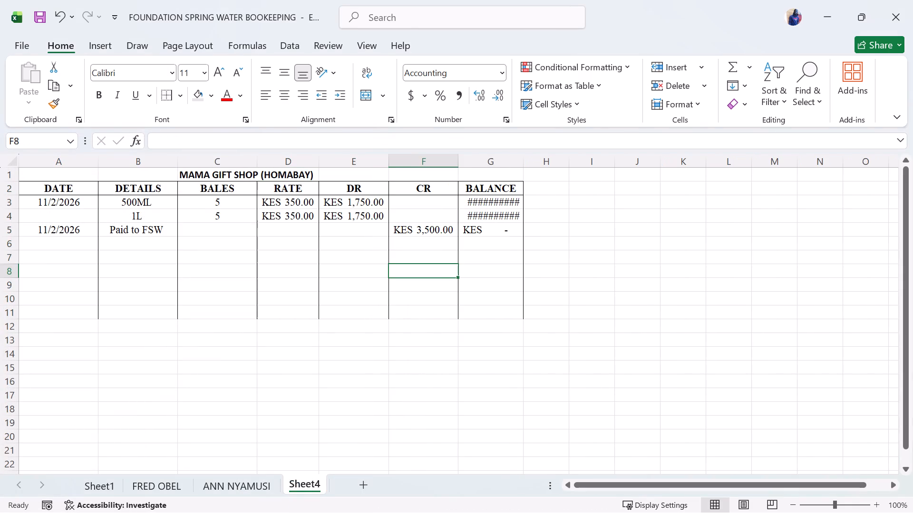
double_click(523, 165)
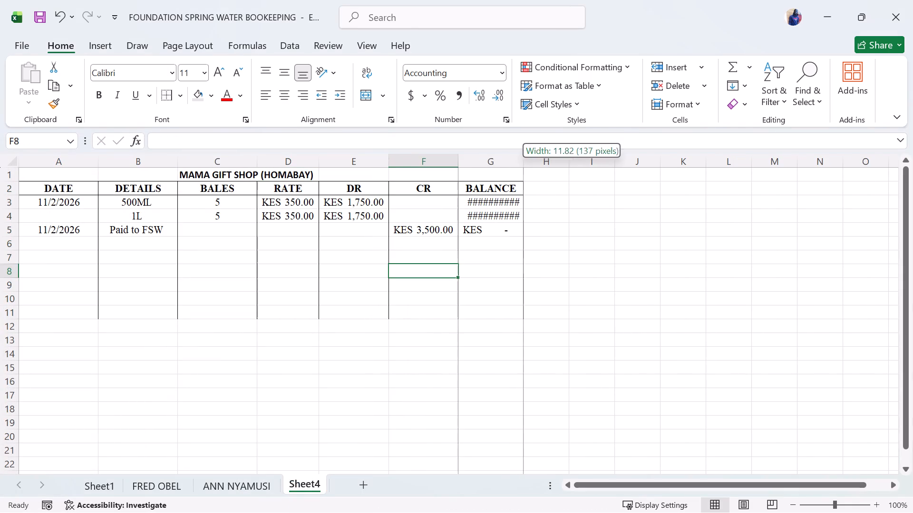
click(465, 217)
click(424, 231)
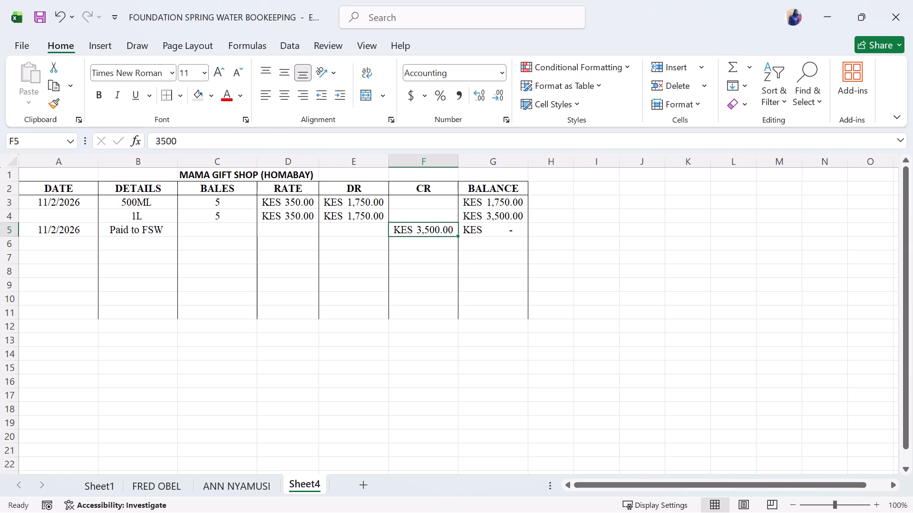
Remove the BALANCE column by clearing the contents of column G and deleting the whole column from the sheet.
click(498, 207)
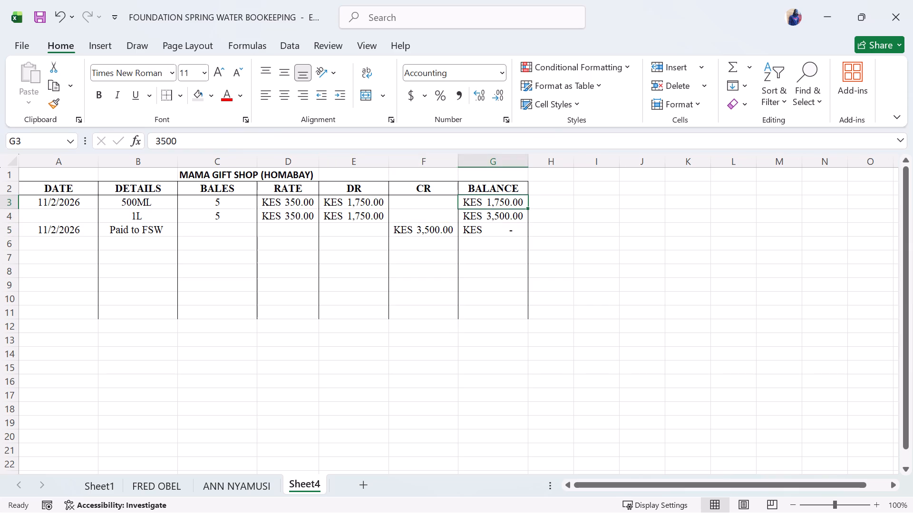
click(488, 162)
key(Delete)
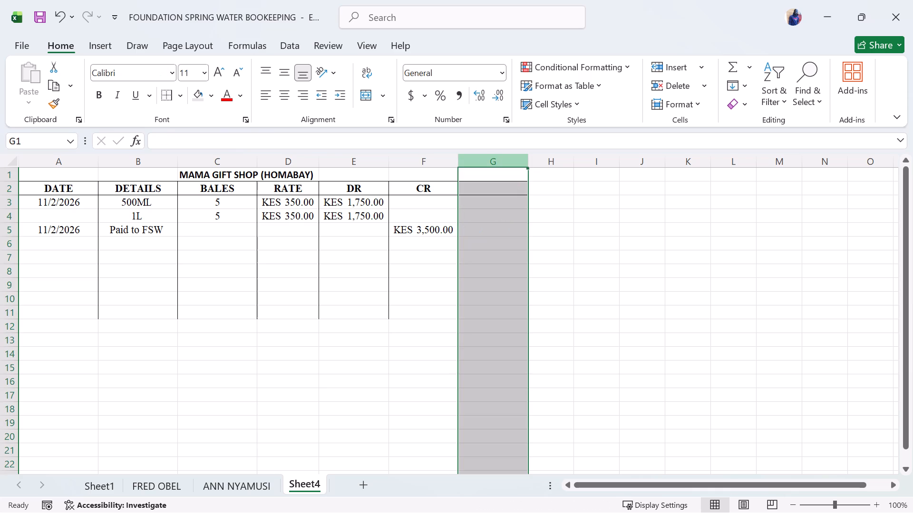
click(441, 192)
click(485, 181)
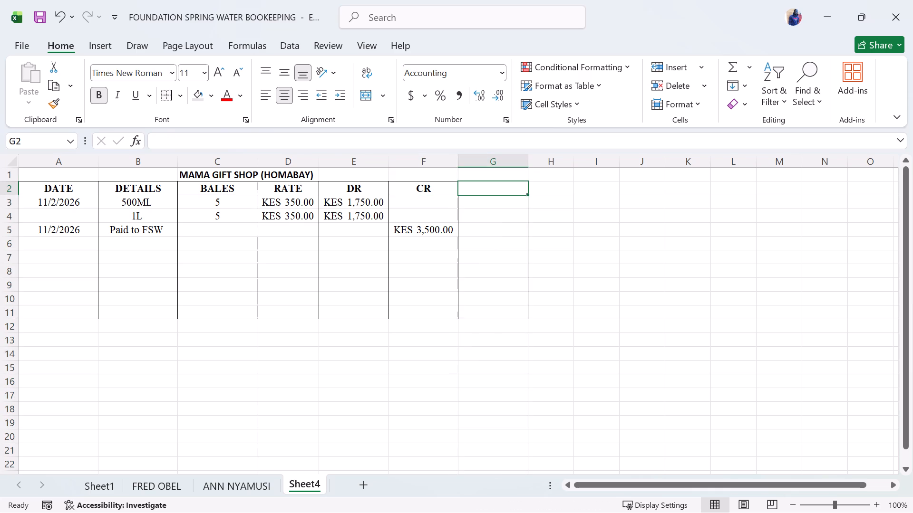
click(494, 163)
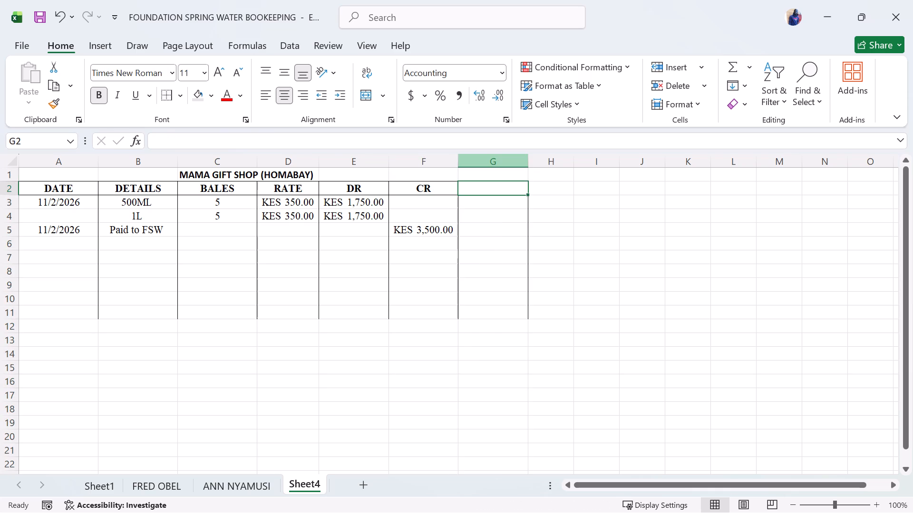
click(667, 86)
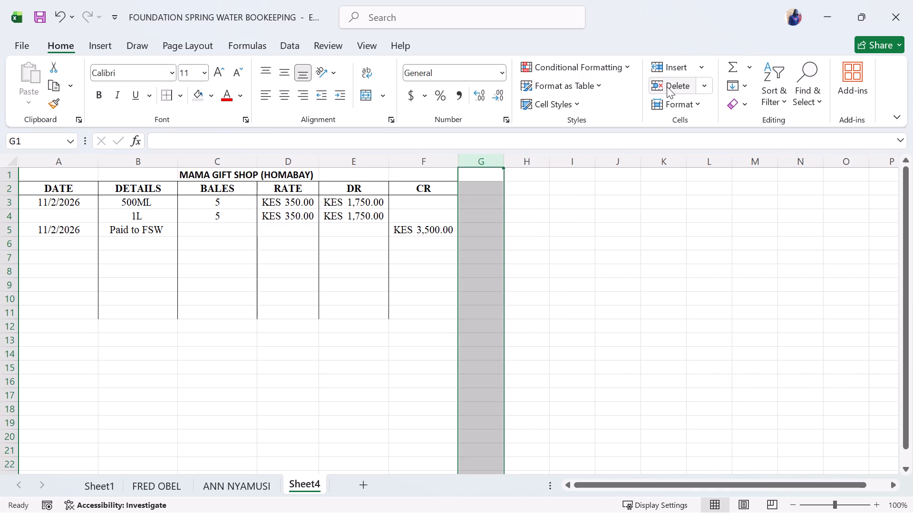
click(541, 191)
click(456, 223)
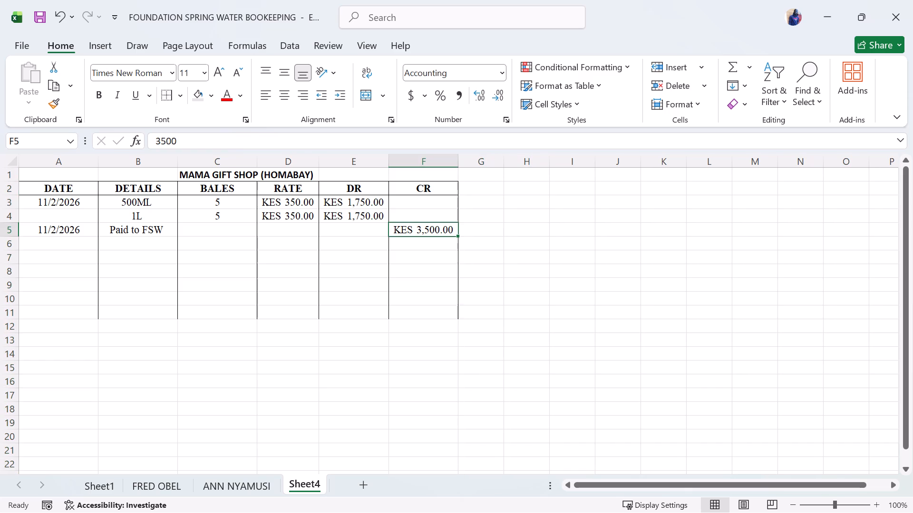
Add a bottom border along row 11 of the ledger, across A11:F11.
click(415, 315)
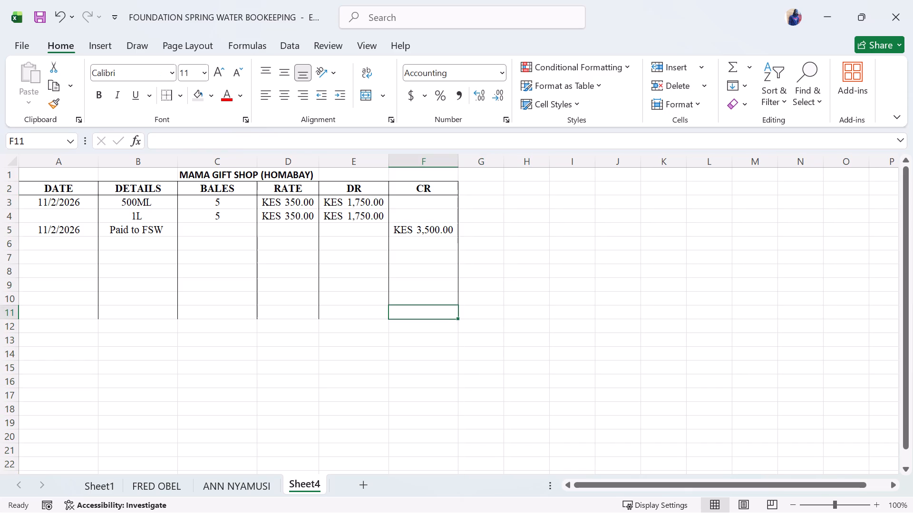
click(14, 312)
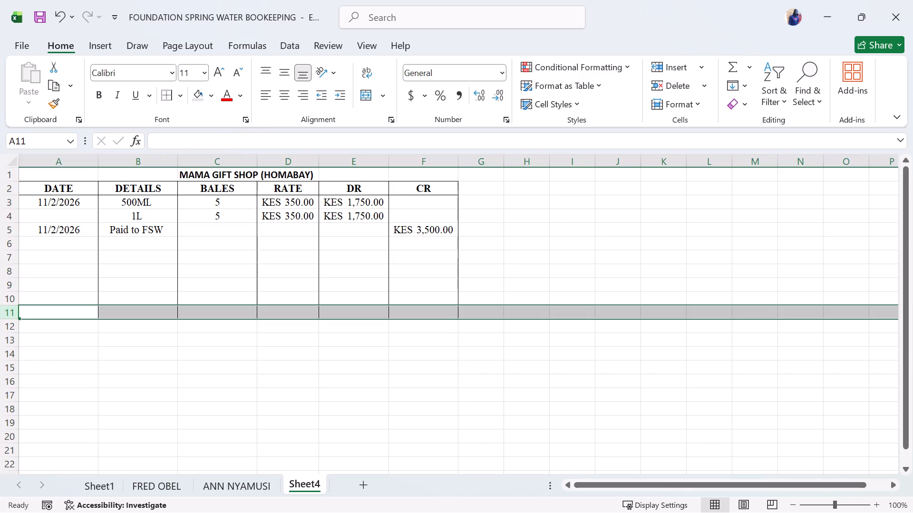
click(404, 308)
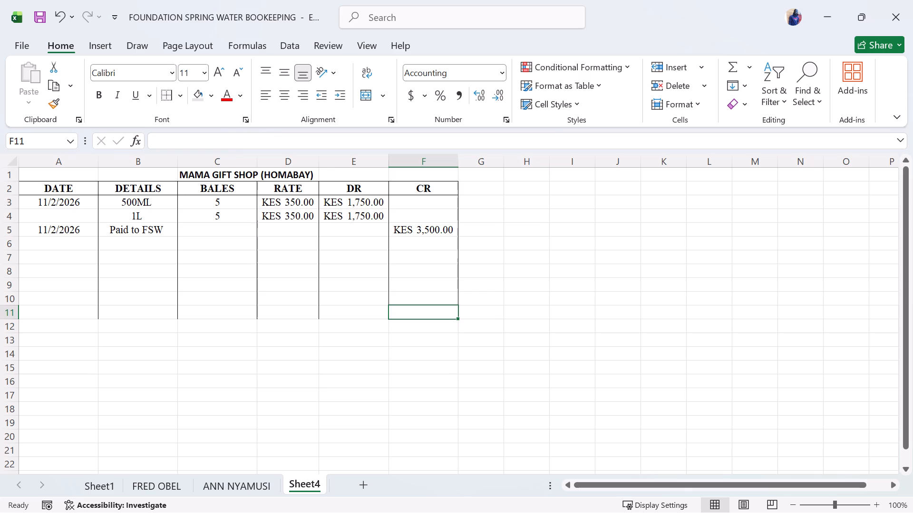
click(16, 311)
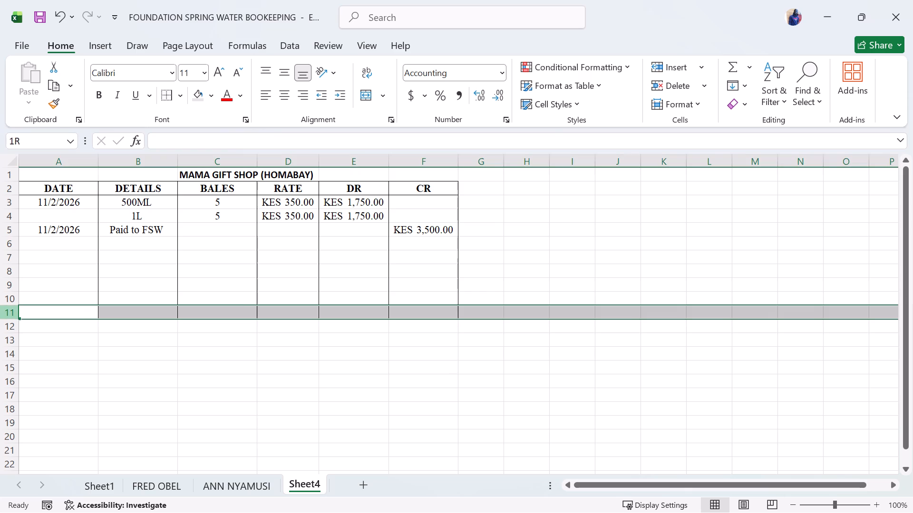
click(77, 306)
click(49, 313)
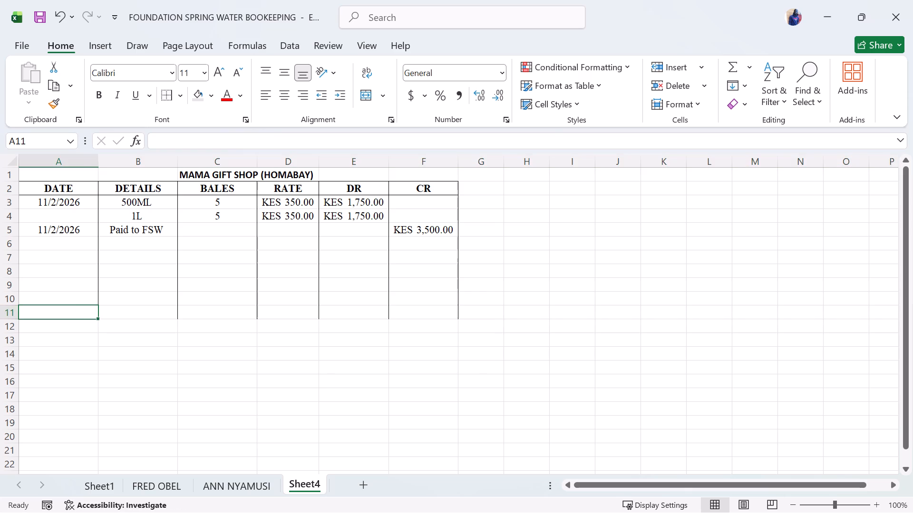
drag(49, 313, 447, 316)
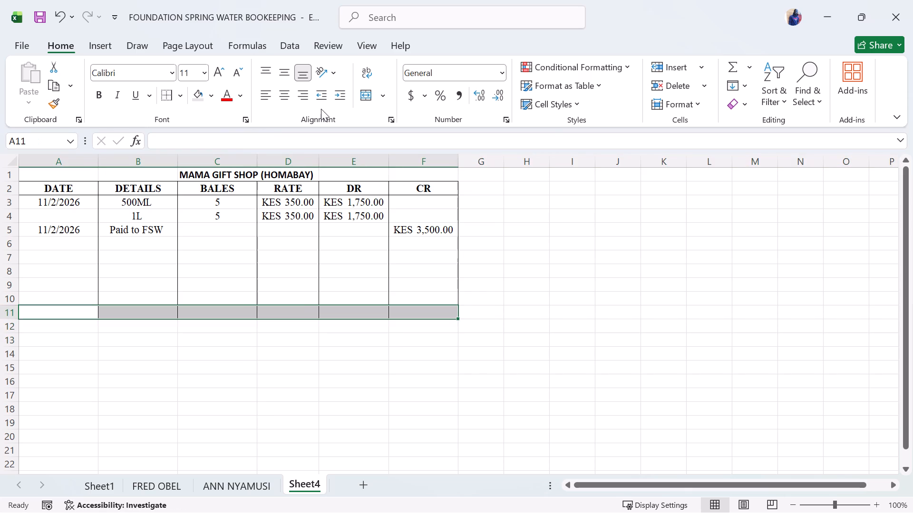
click(178, 95)
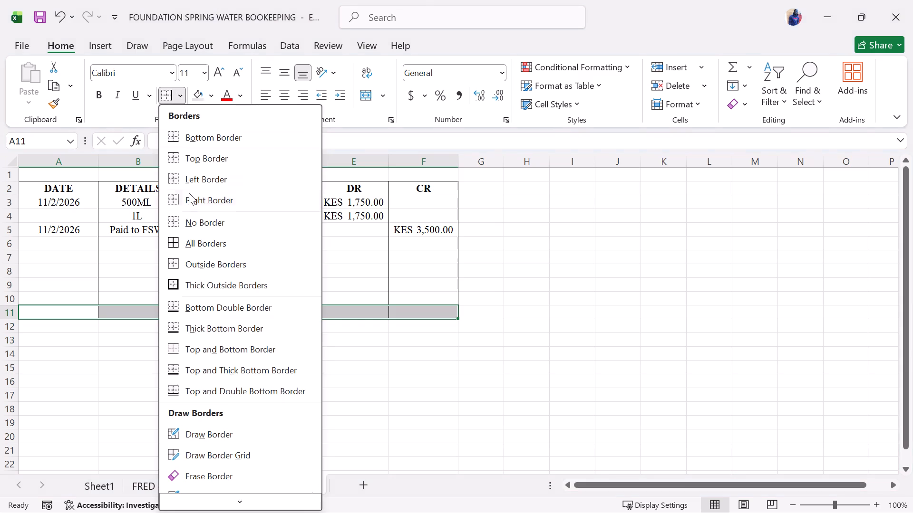
click(194, 138)
click(402, 314)
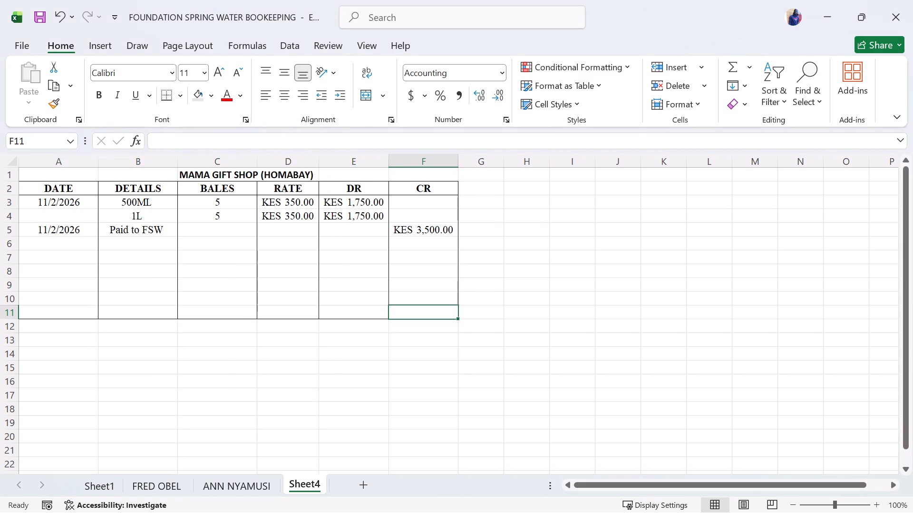
click(384, 310)
Enter the label Bal in cell E12, directly below the DR column.
click(414, 332)
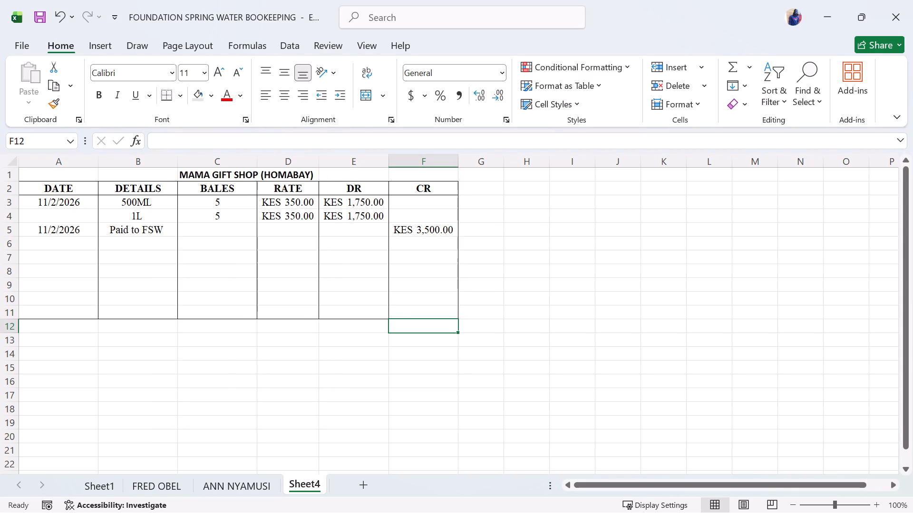
click(363, 334)
click(362, 332)
click(362, 328)
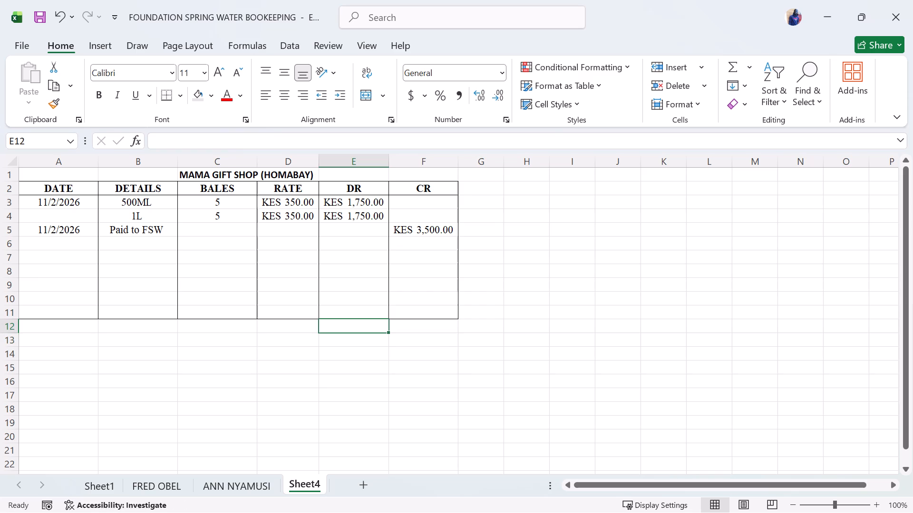
key(BackSpace)
key(BackSpace)
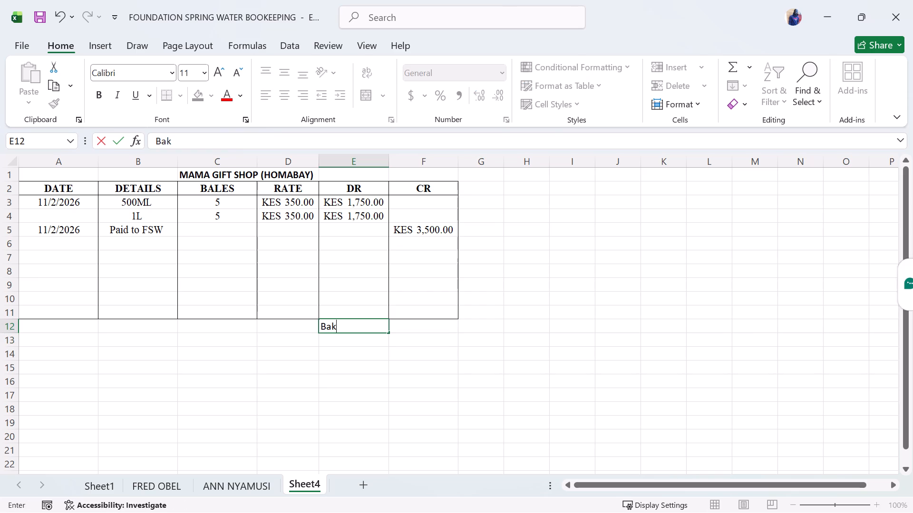
text(l)
key(space)
key(BackSpace)
click(421, 323)
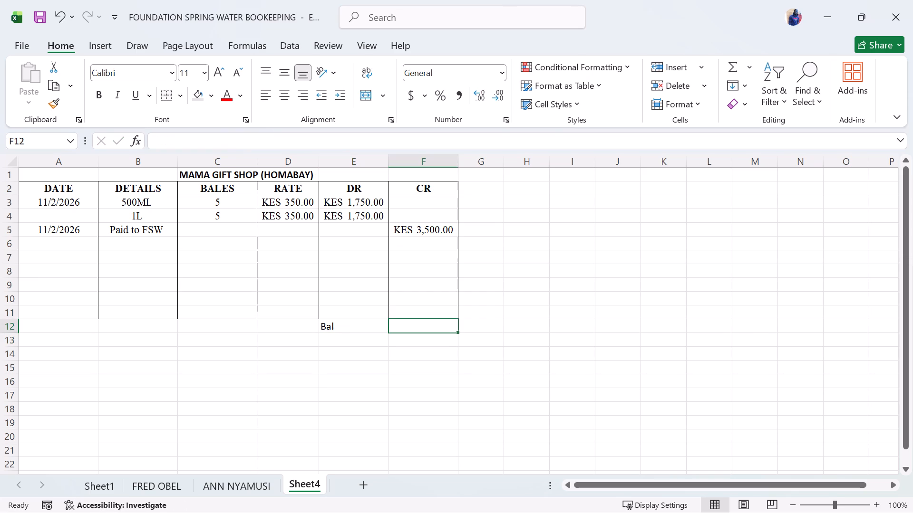
Total the CR column in F11 with the formula =SUM(F3,F4:F10).
click(414, 311)
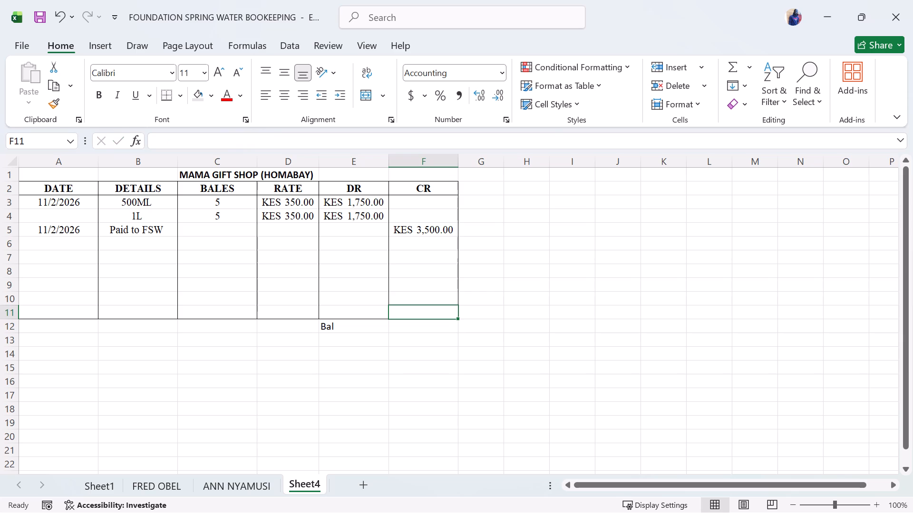
text(=sum)
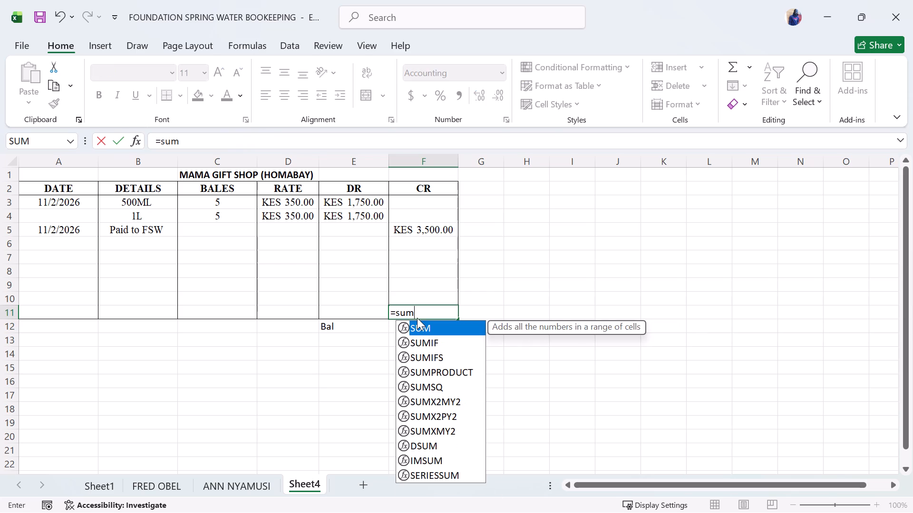
double_click(425, 327)
click(423, 206)
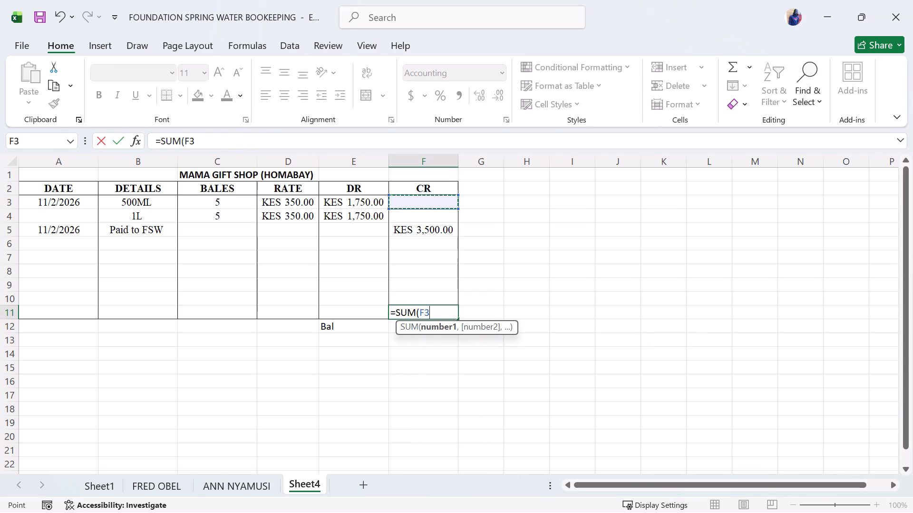
text(,)
key(space)
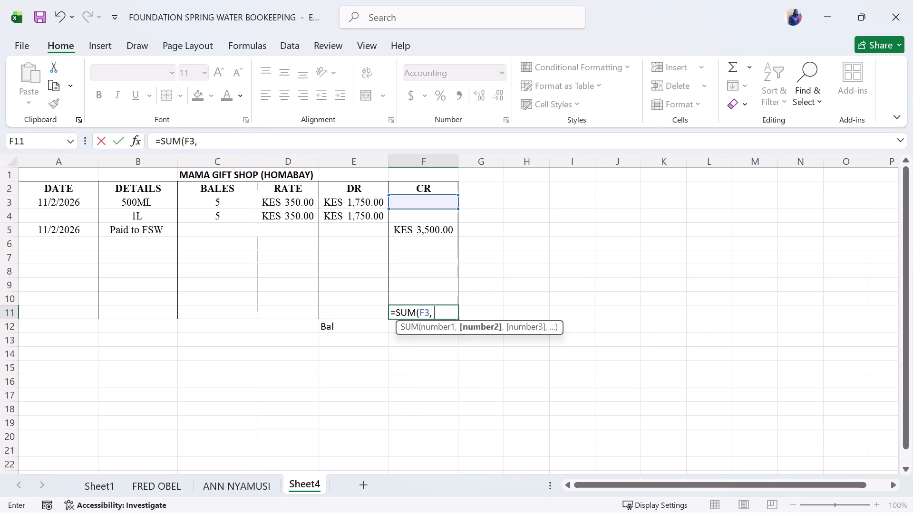
key(BackSpace)
drag(427, 218, 439, 294)
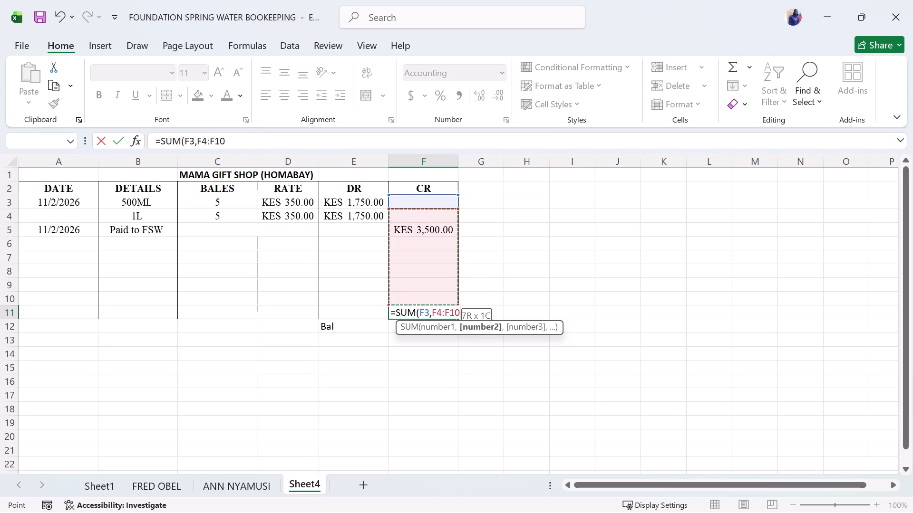
drag(439, 294, 439, 295)
key(Return)
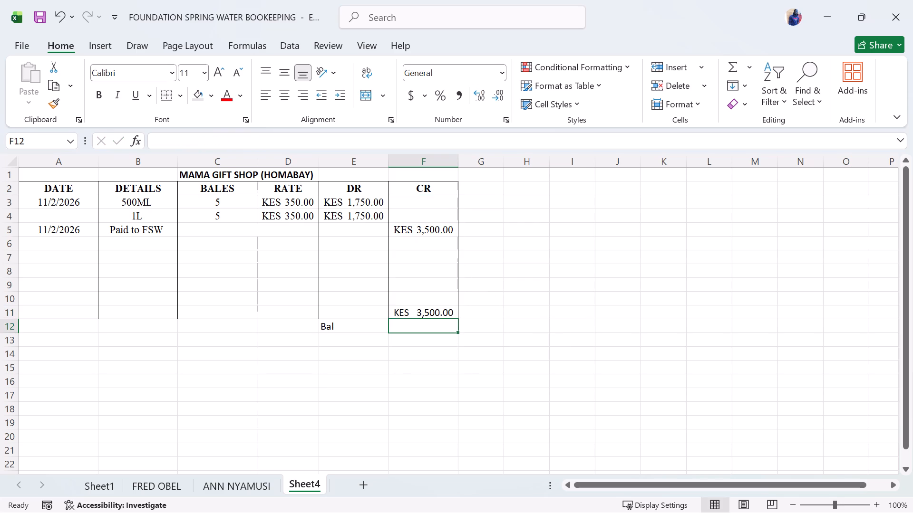
Total the DR column in E11 with a SUM formula covering E3 and E4:E10.
click(346, 317)
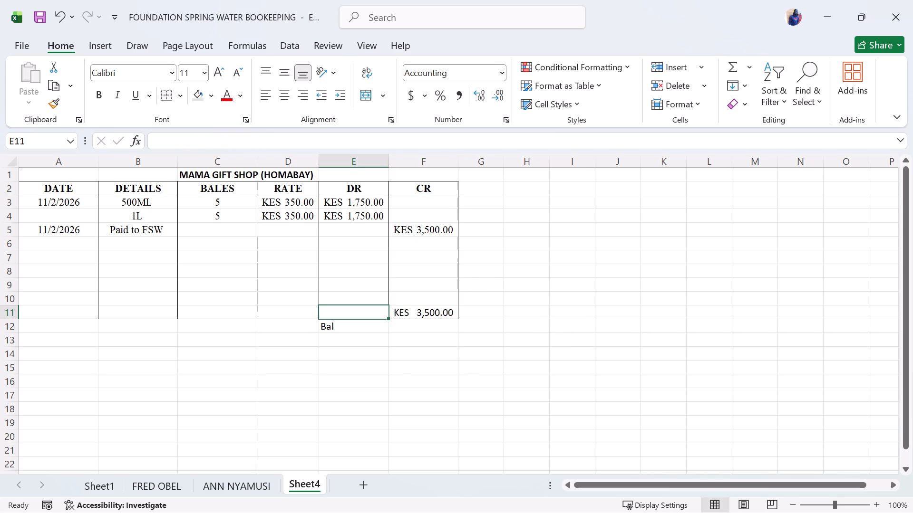
key(equal)
text(sum)
double_click(370, 324)
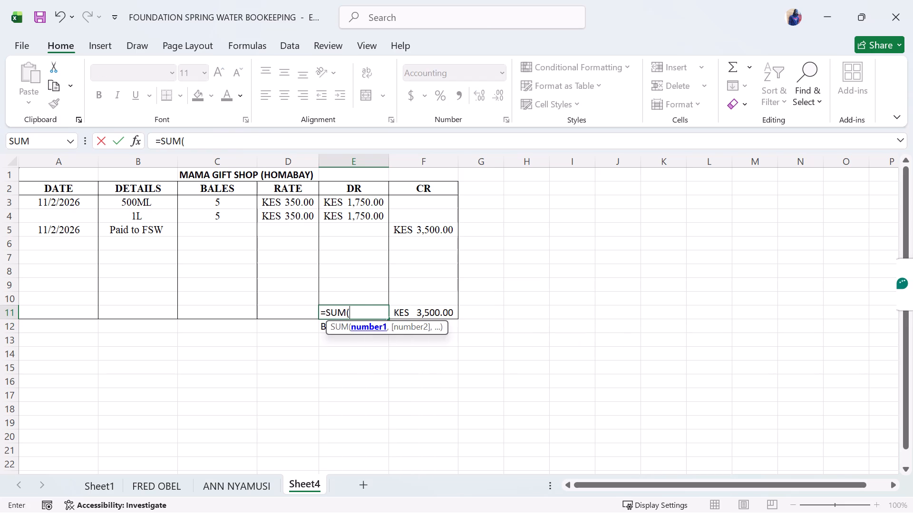
click(360, 206)
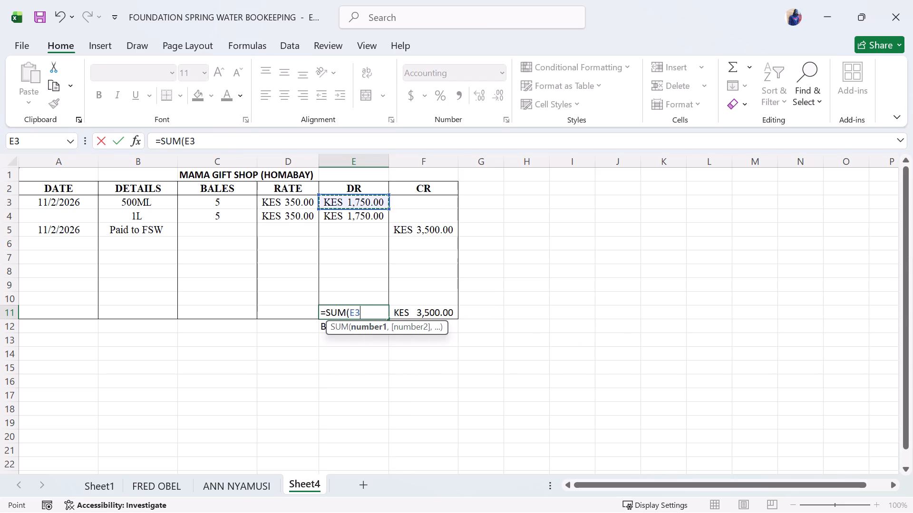
key(comma)
drag(358, 214, 361, 256)
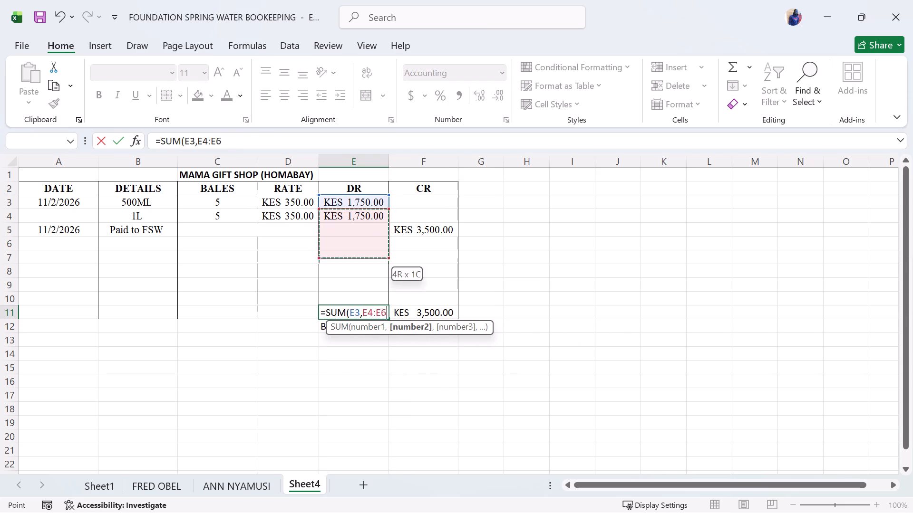
drag(361, 256, 360, 299)
key(Return)
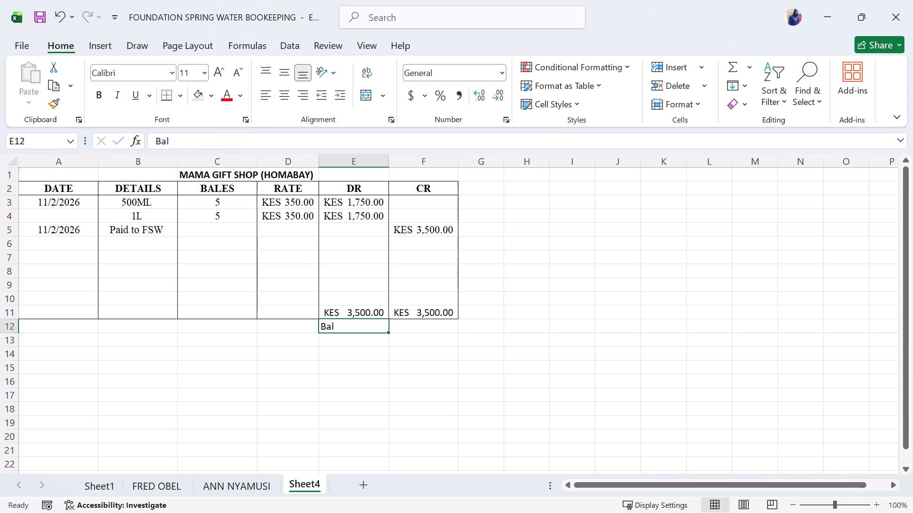
Apply All Borders to the balance row cells E12:F12.
click(406, 323)
drag(339, 327, 410, 325)
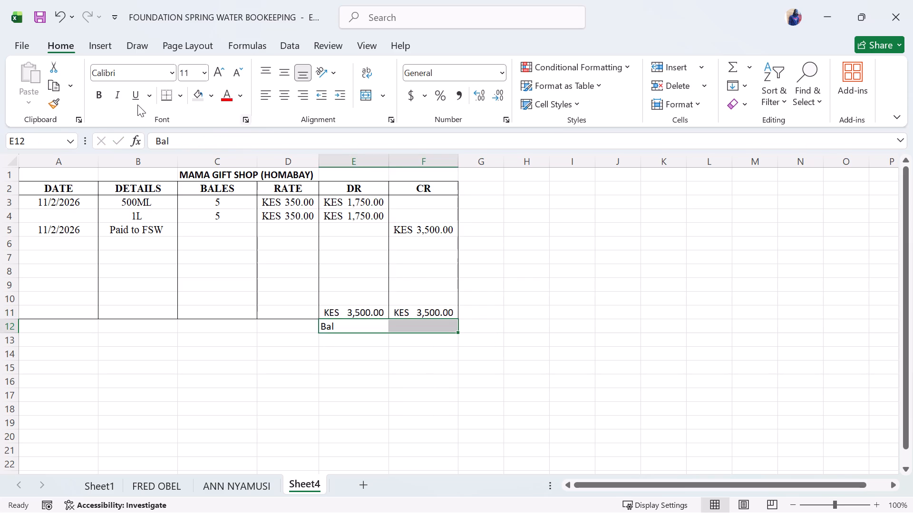
click(183, 93)
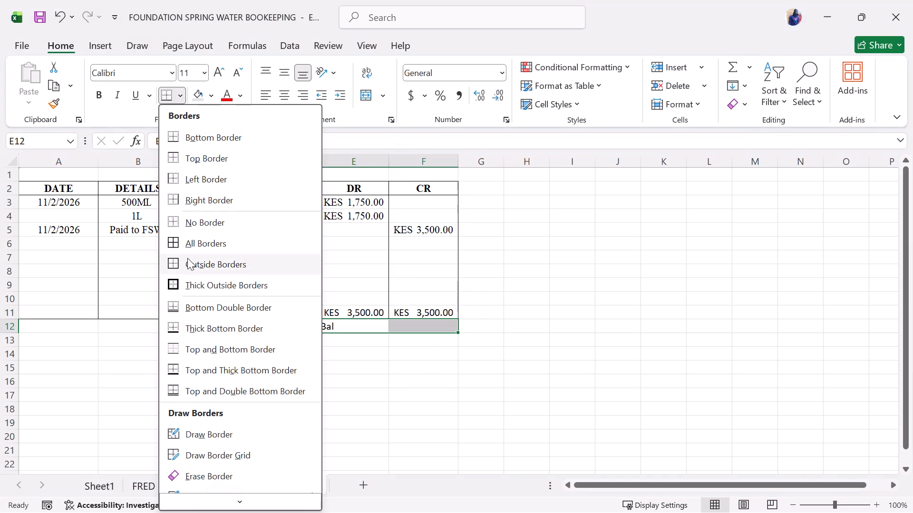
click(192, 246)
Calculate the balance in F12 by subtracting the CR total from the DR total, =E11-F11.
click(412, 326)
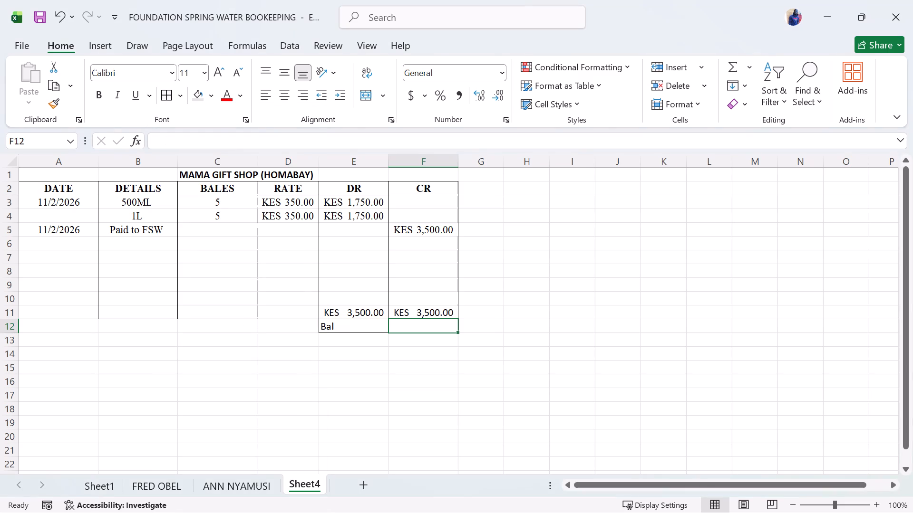
click(412, 326)
key(equal)
click(401, 314)
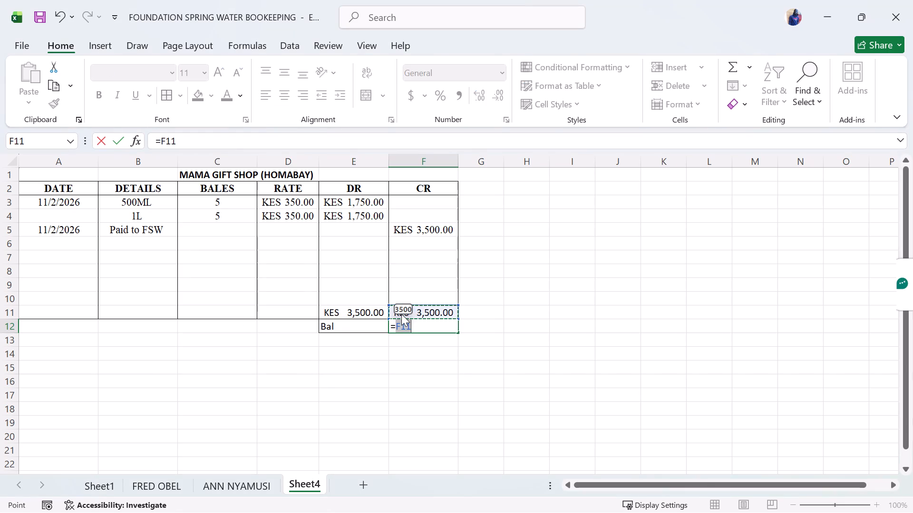
click(344, 314)
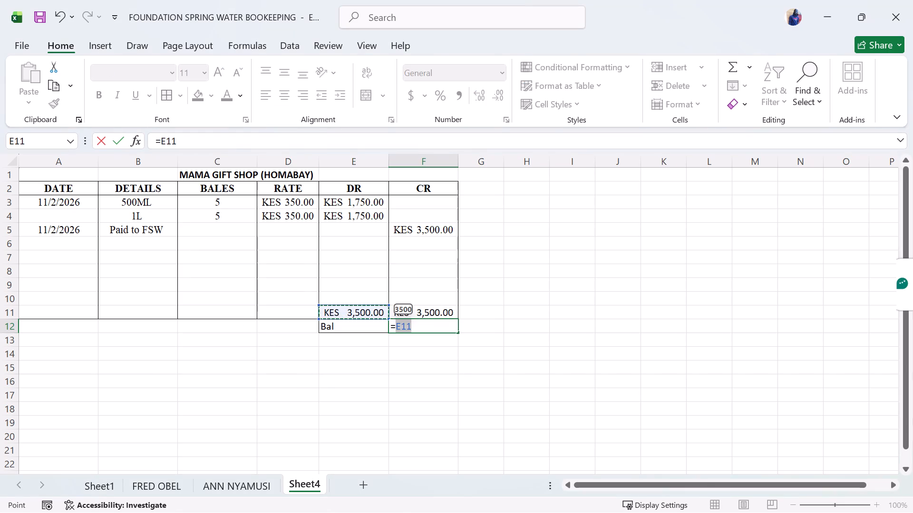
key(minus)
click(413, 313)
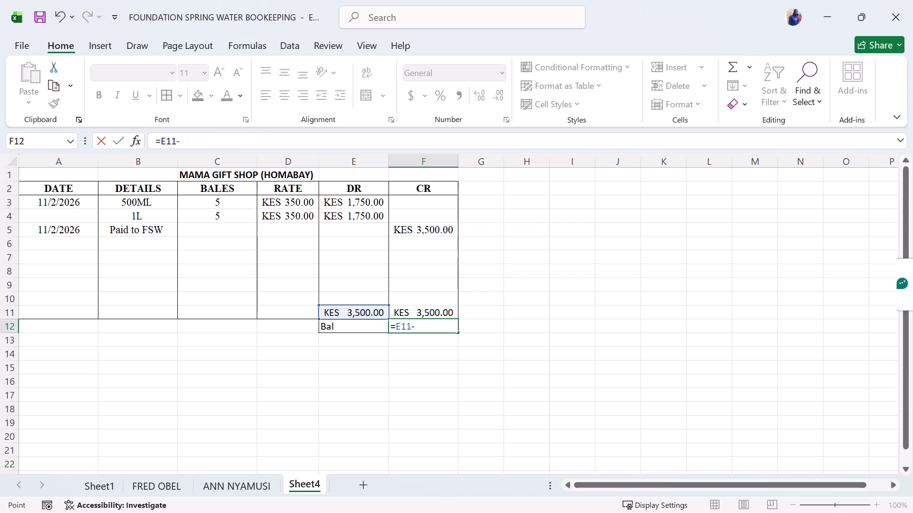
key(Return)
click(499, 328)
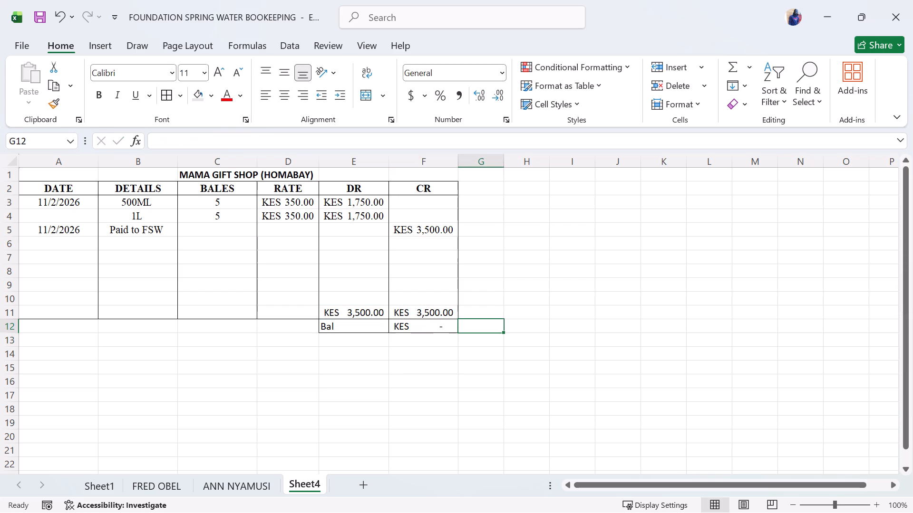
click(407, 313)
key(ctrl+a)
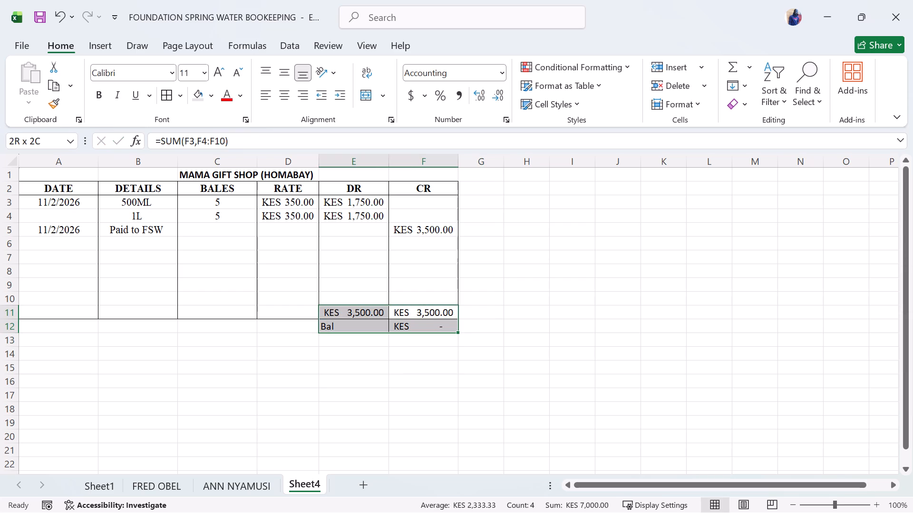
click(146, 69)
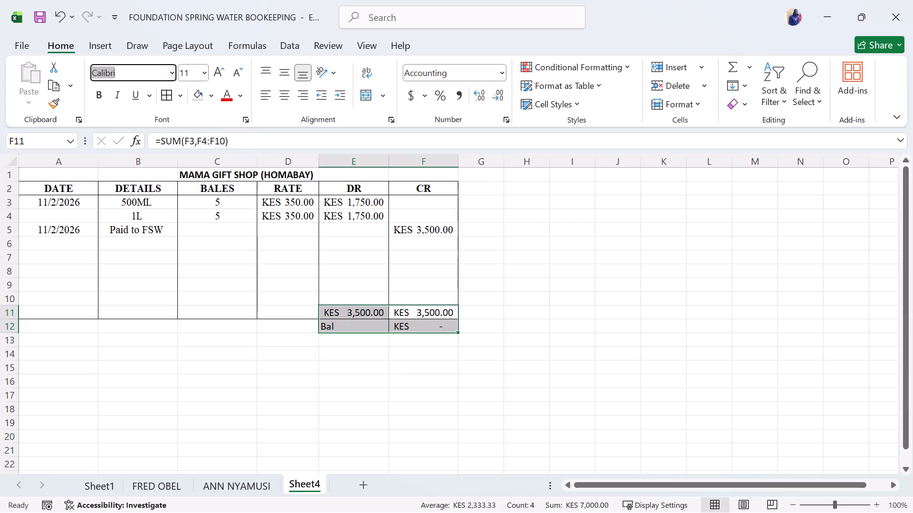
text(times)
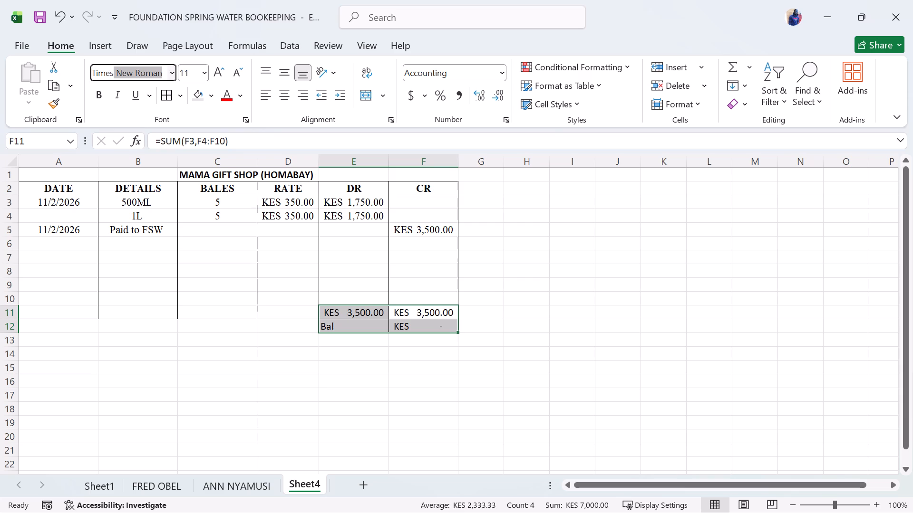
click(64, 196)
Set the font of the whole Mama Gift Shop ledger, cells A1:F12, to Times New Roman.
drag(50, 175, 242, 196)
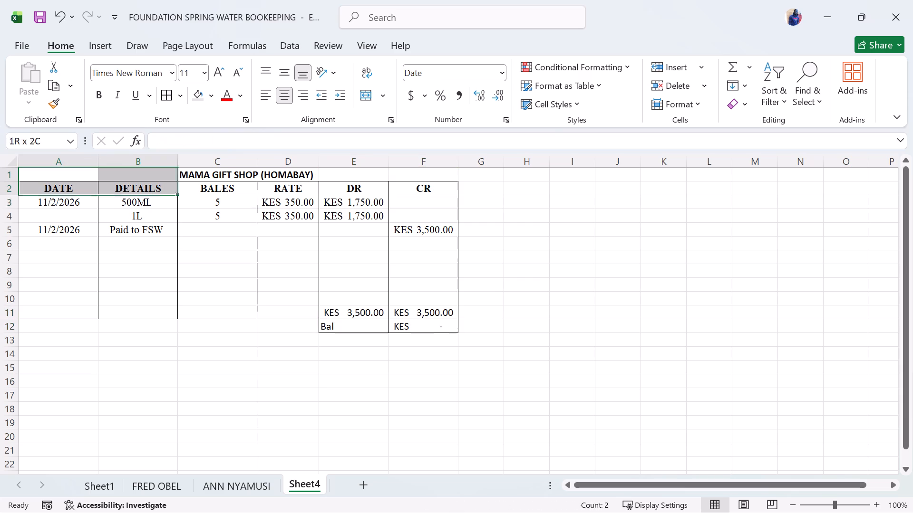
drag(242, 196, 432, 332)
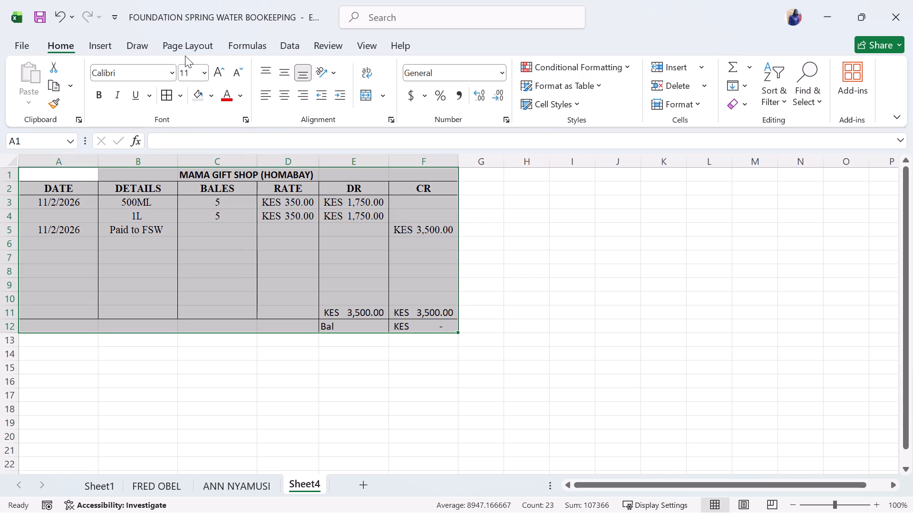
click(149, 73)
text(times)
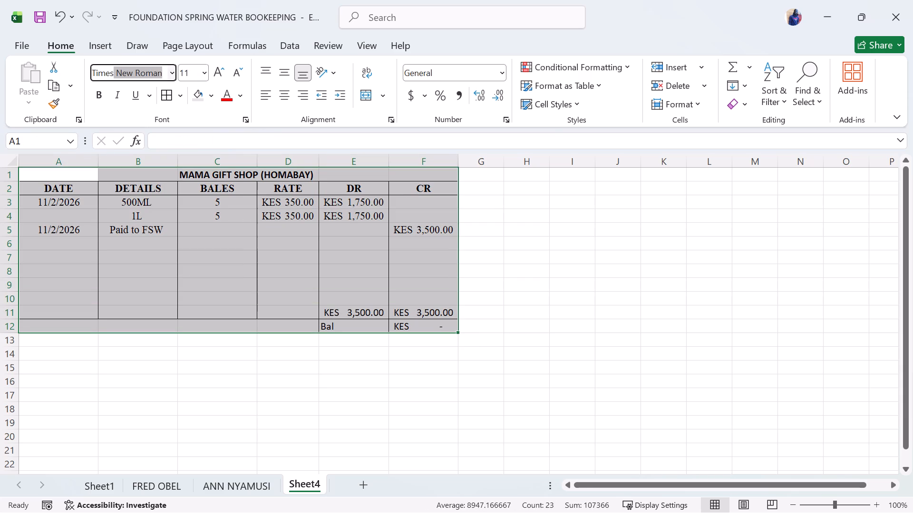
key(Return)
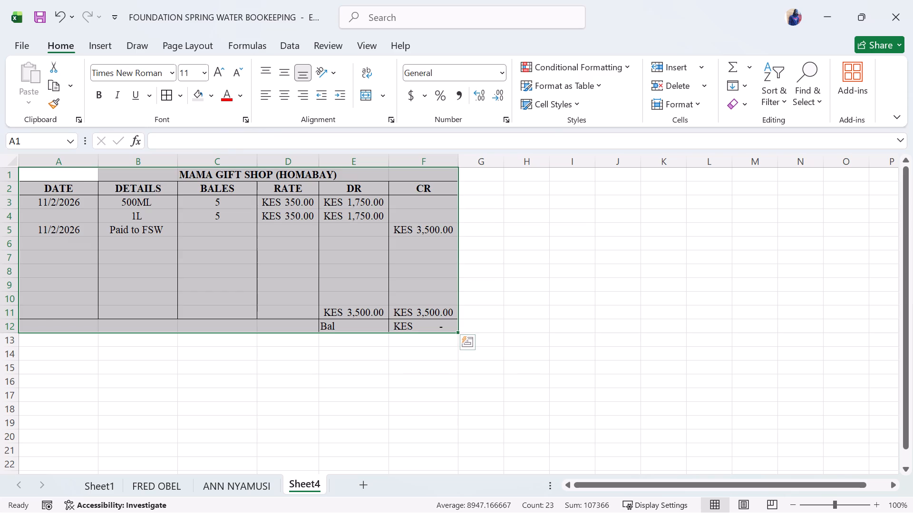
click(445, 272)
click(421, 322)
click(535, 294)
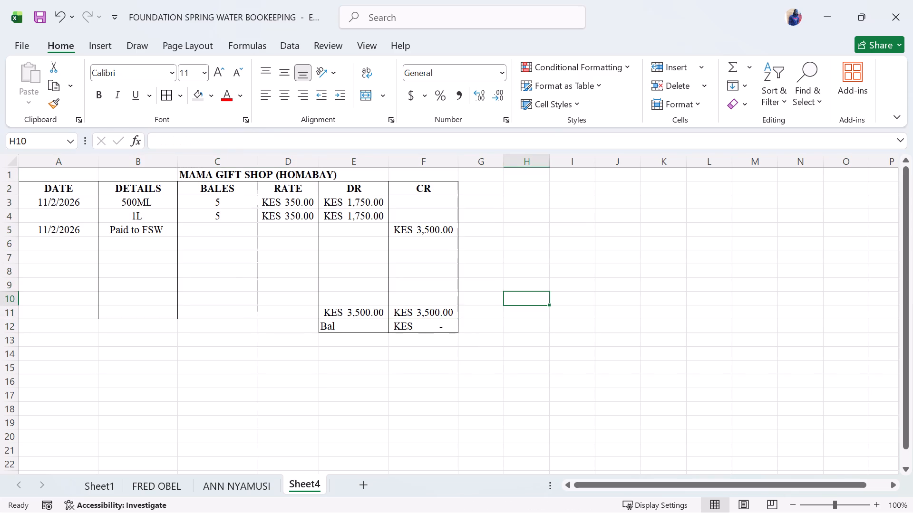
Look over the two individual account ledgers and Sheet4, and return to row 4 of the second sheet's ledger.
click(260, 487)
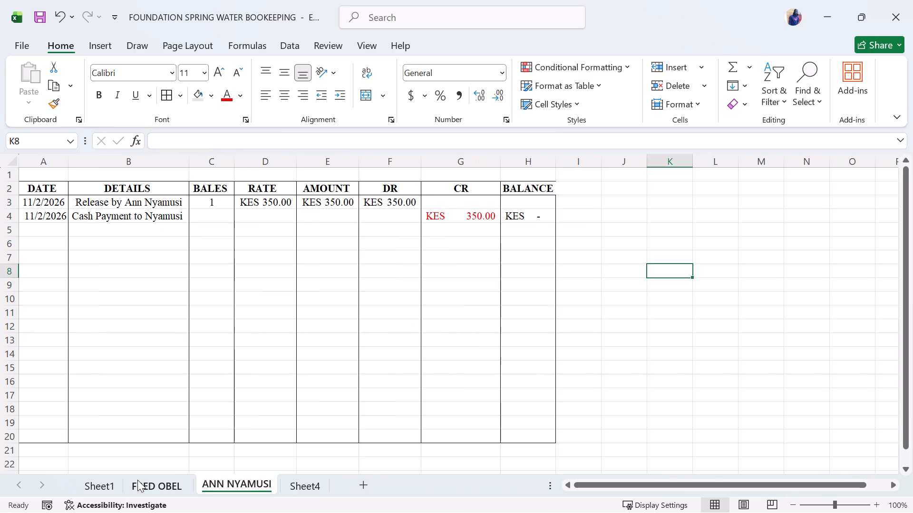
click(137, 480)
click(158, 214)
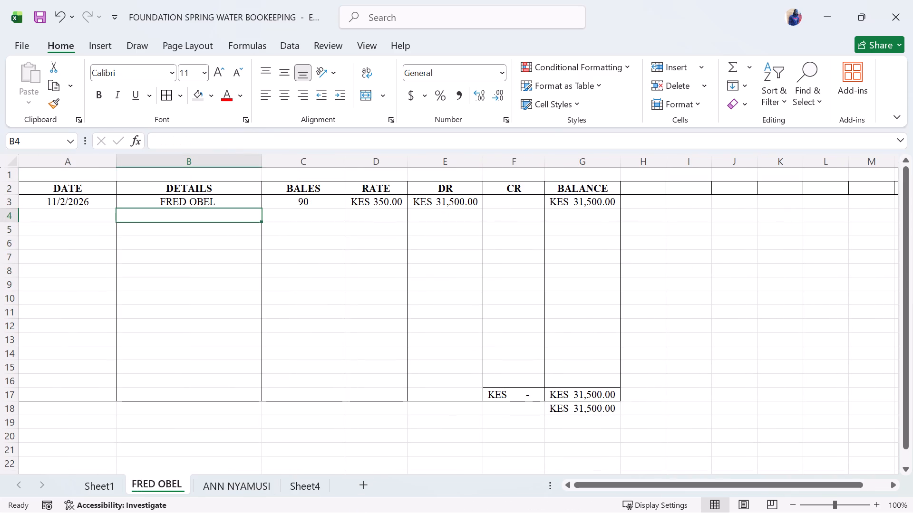
click(80, 218)
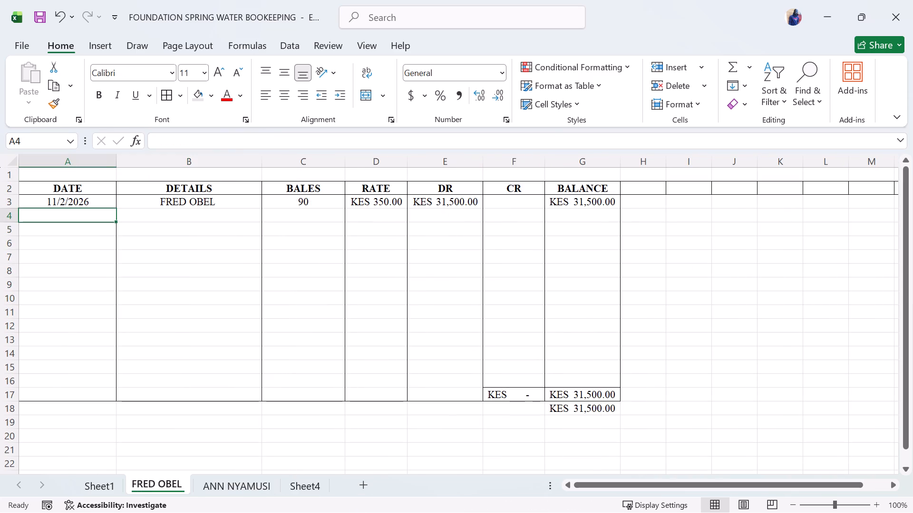
click(168, 213)
click(77, 211)
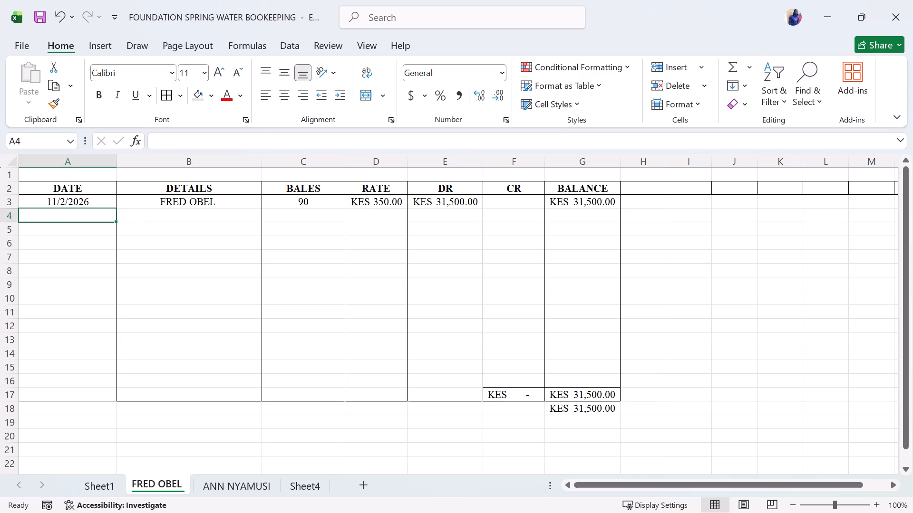
click(302, 484)
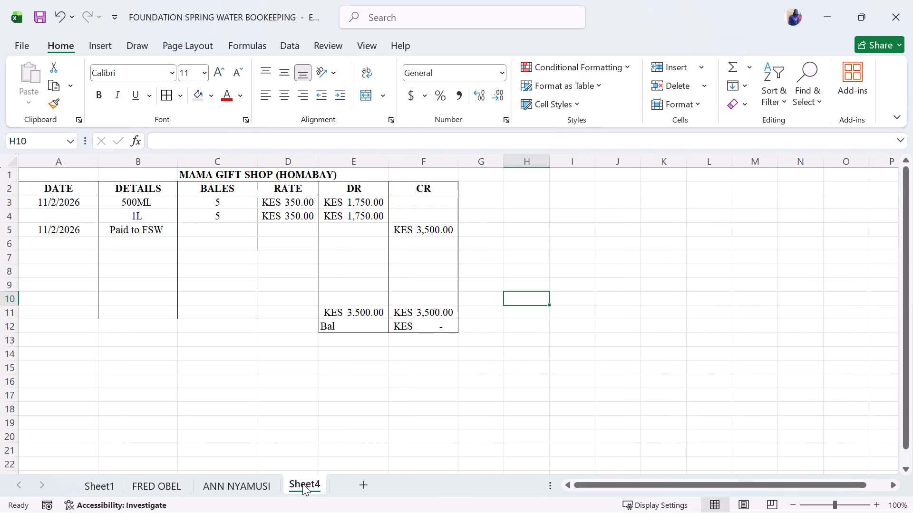
click(233, 482)
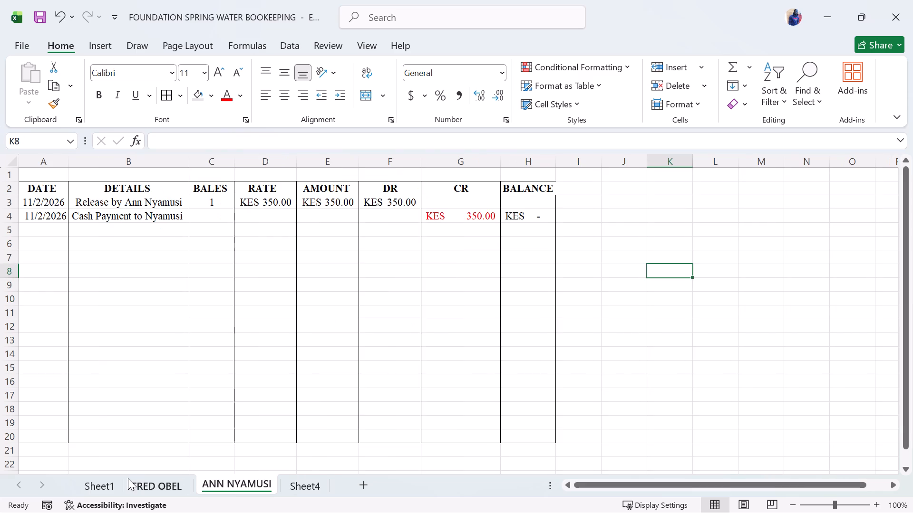
click(132, 480)
click(191, 209)
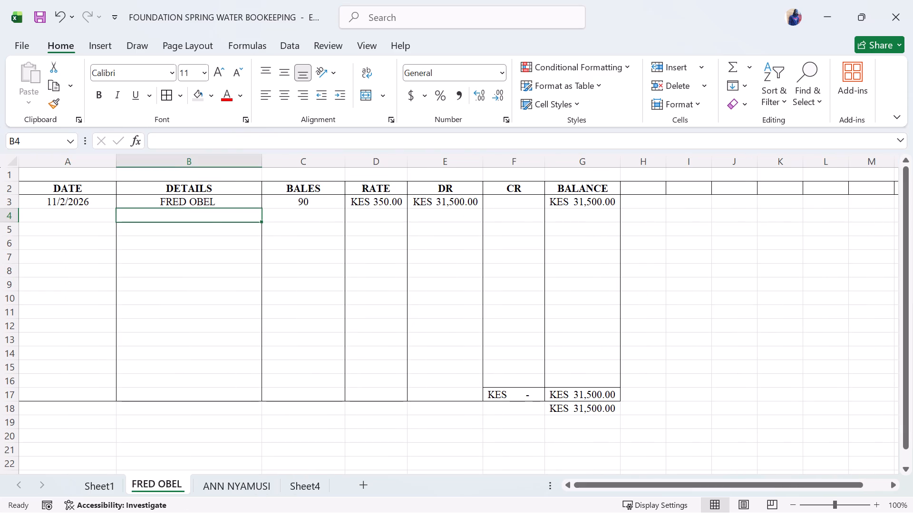
click(210, 222)
click(212, 208)
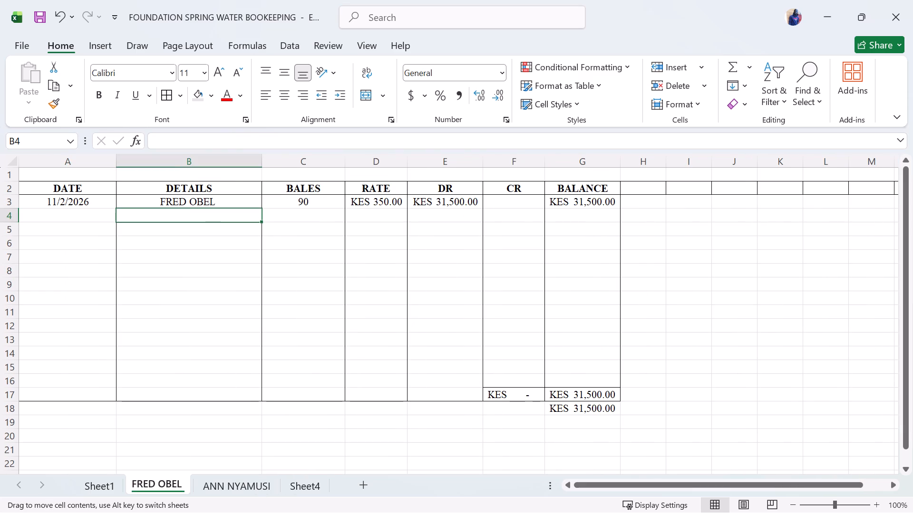
click(189, 213)
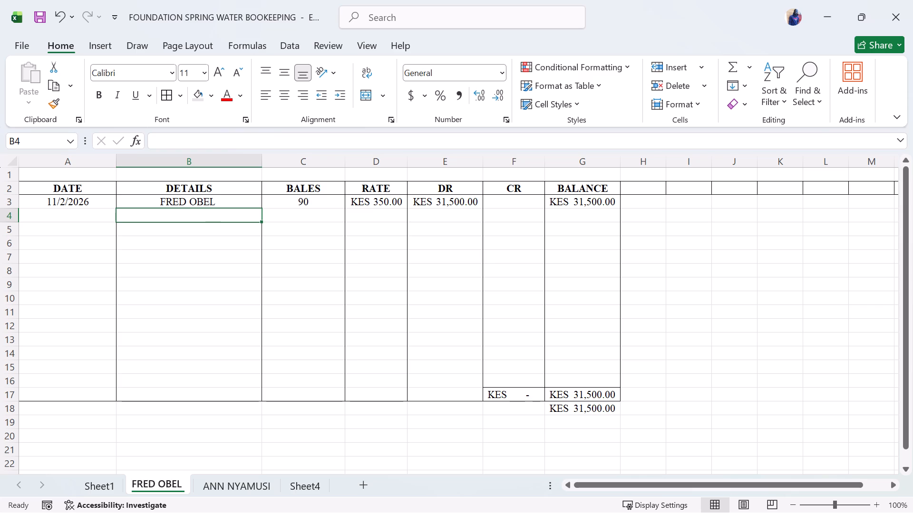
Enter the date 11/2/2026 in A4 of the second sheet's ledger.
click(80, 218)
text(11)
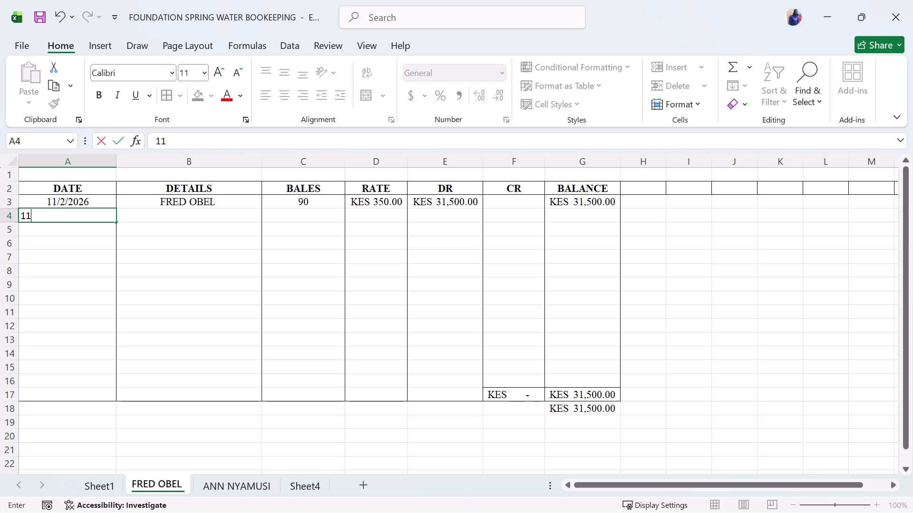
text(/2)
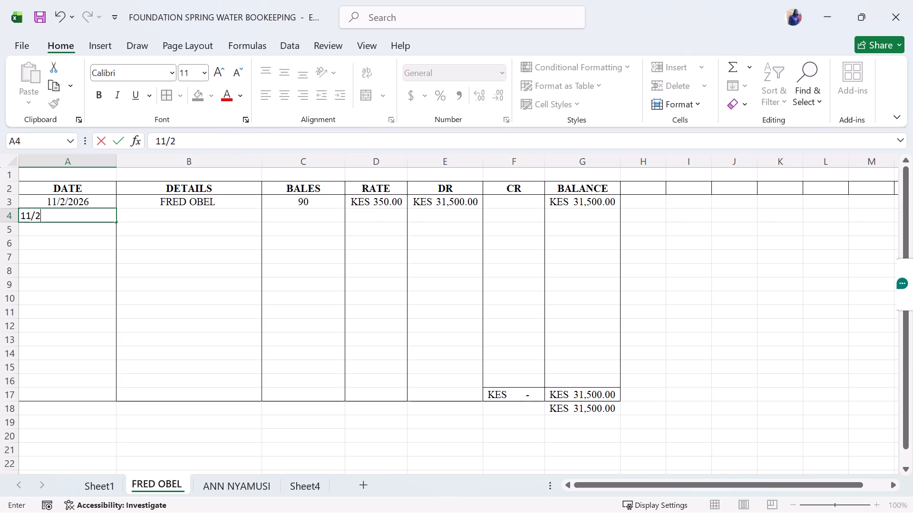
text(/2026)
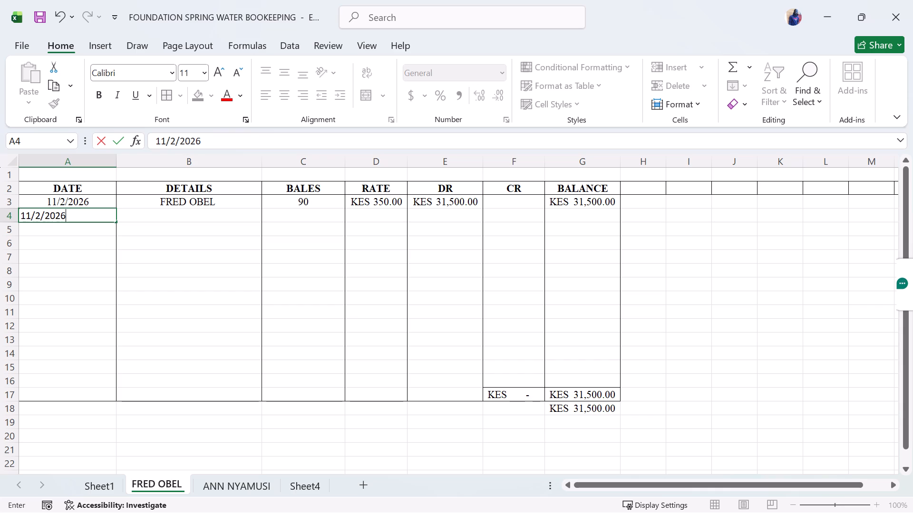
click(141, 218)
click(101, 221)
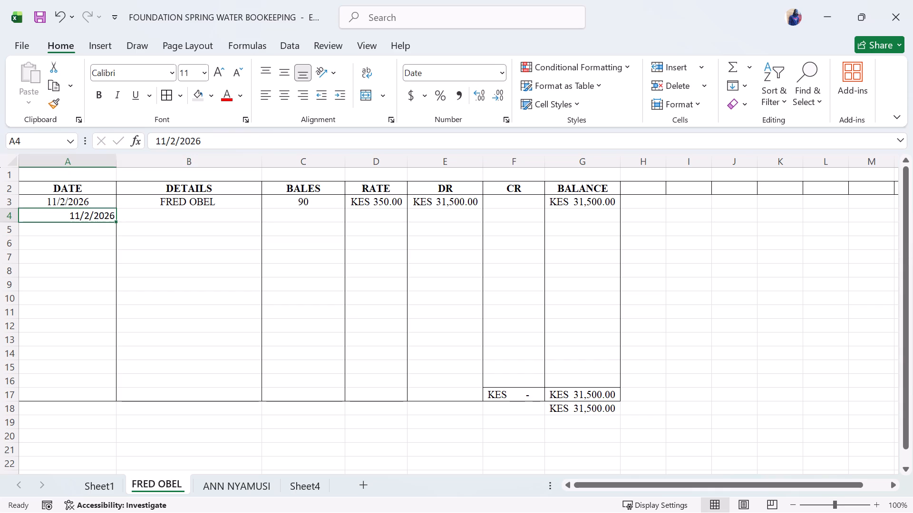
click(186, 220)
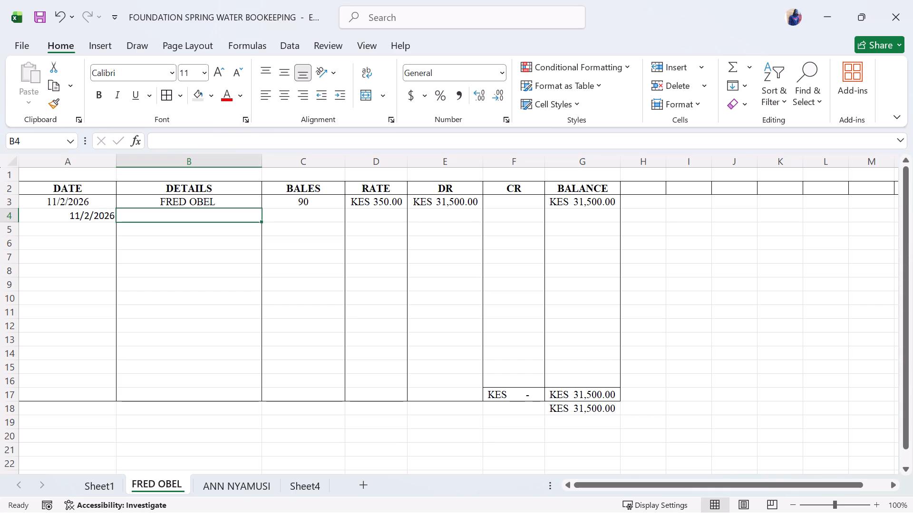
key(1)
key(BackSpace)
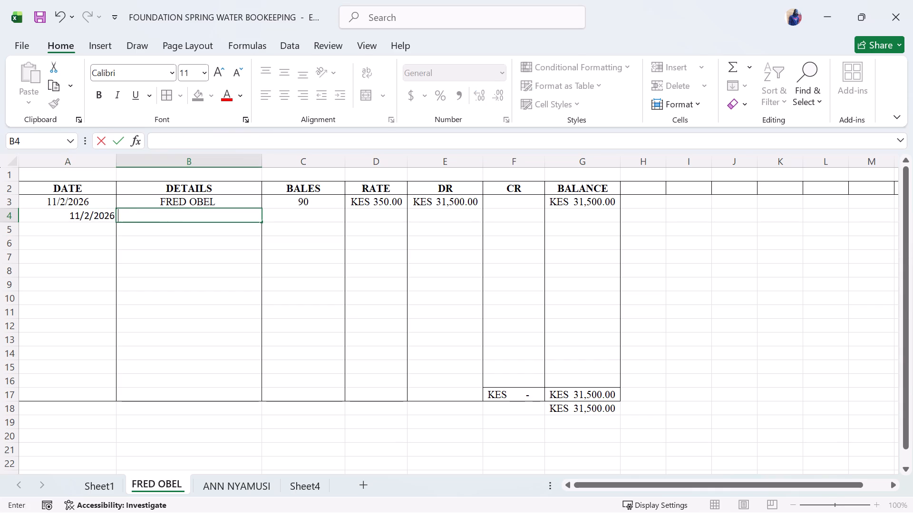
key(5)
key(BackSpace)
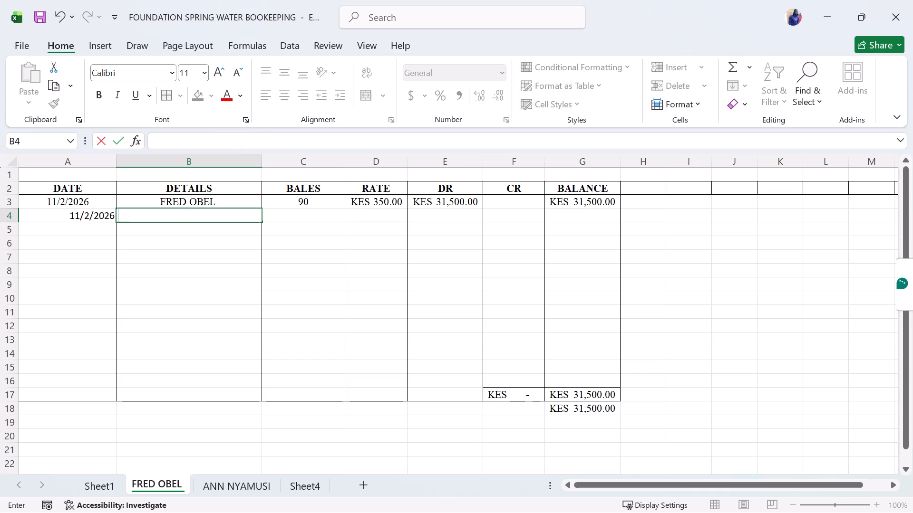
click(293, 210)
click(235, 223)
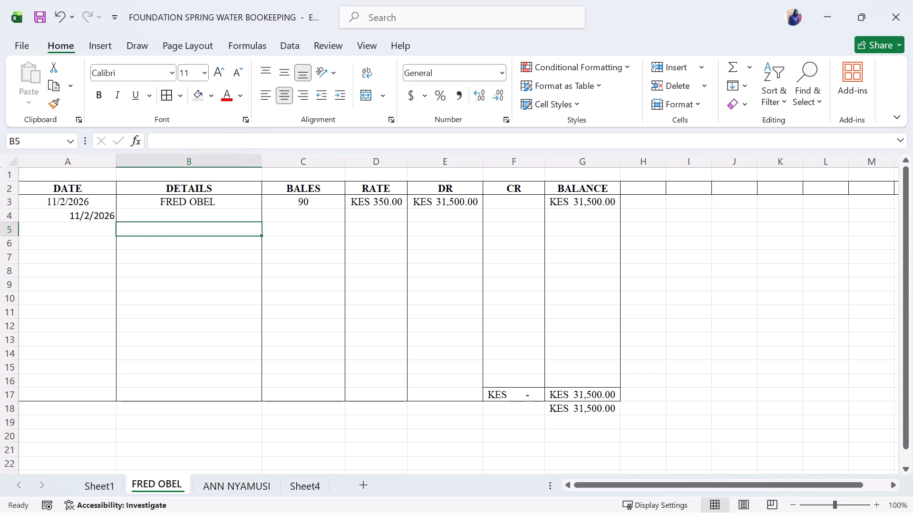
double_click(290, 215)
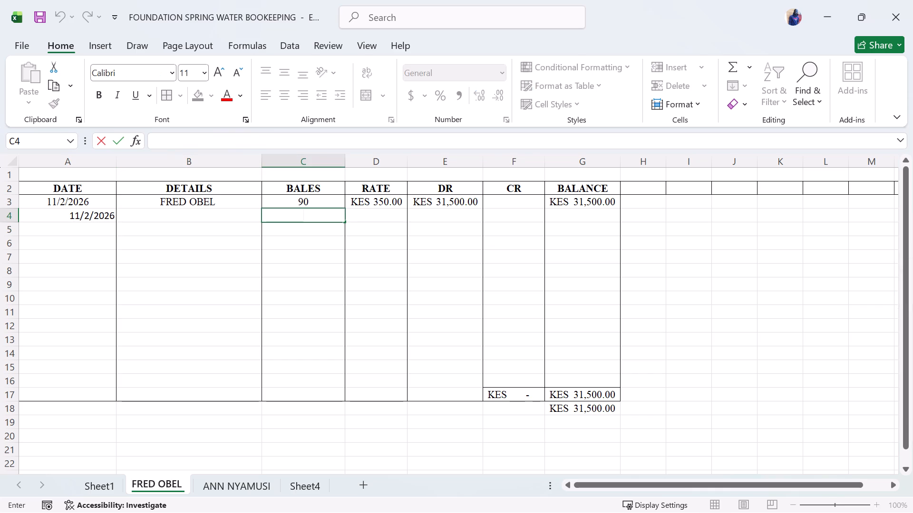
Replace the date in A4 of the second sheet's ledger with 11/2/2016.
click(103, 214)
key(BackSpace)
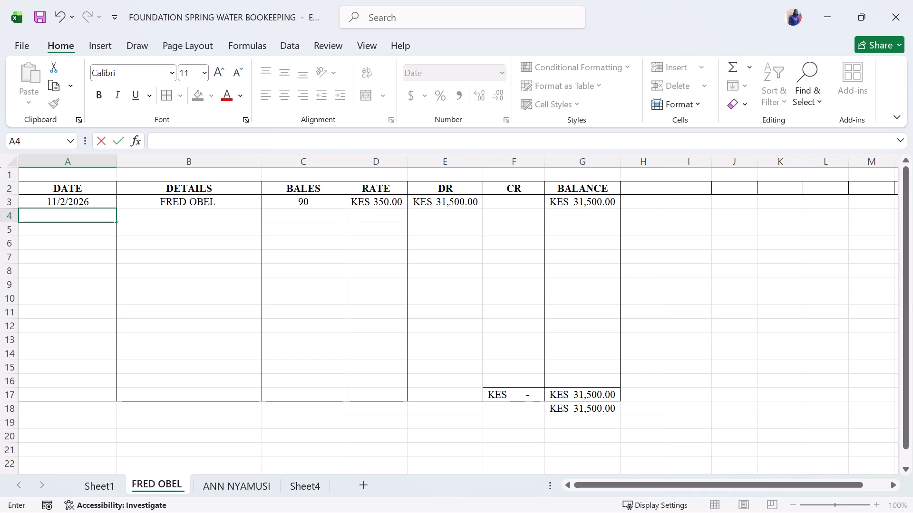
click(171, 209)
click(86, 220)
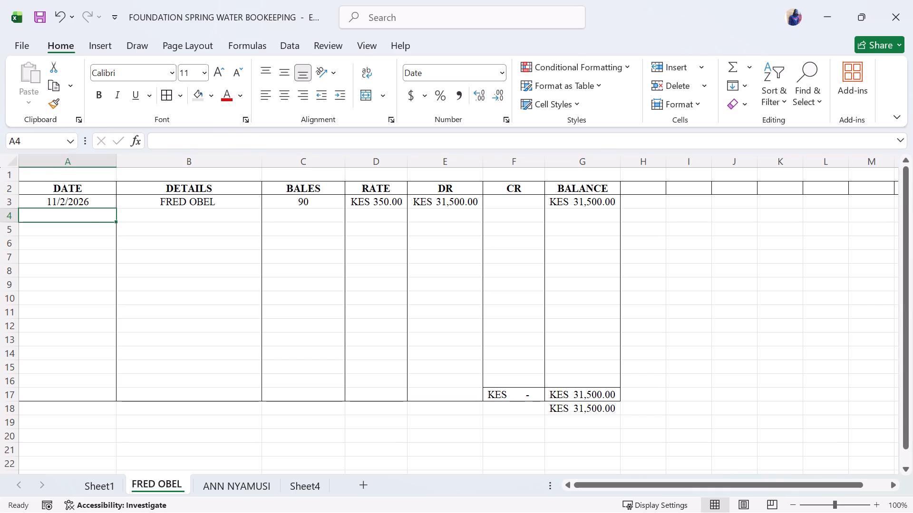
text(11/2/2016)
click(161, 211)
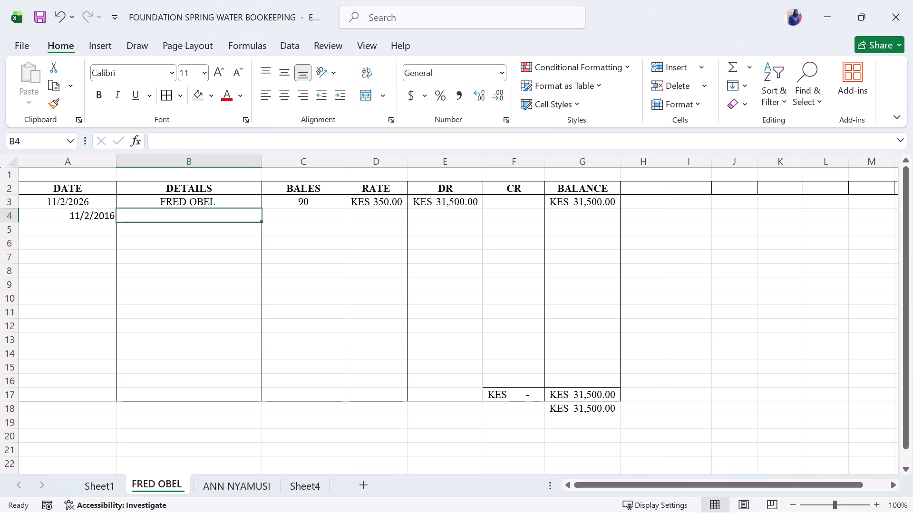
Enter the details "10 bales sold to Mama Gift Shop" in B4 of the second sheet's ledger, checking the shop's name on Sheet4.
text(10 bals)
key(BackSpace)
key(BackSpace)
key(e)
key(BackSpace)
text(les sold to)
key(space)
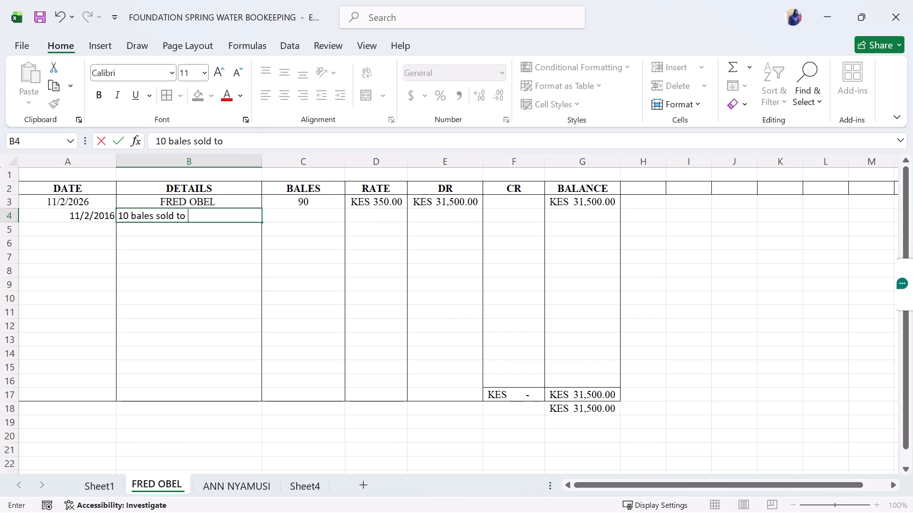
click(308, 471)
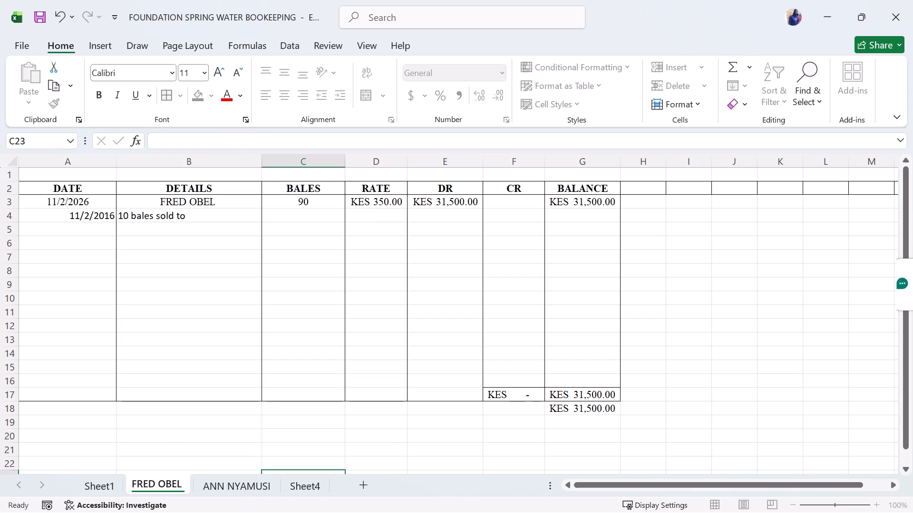
click(308, 493)
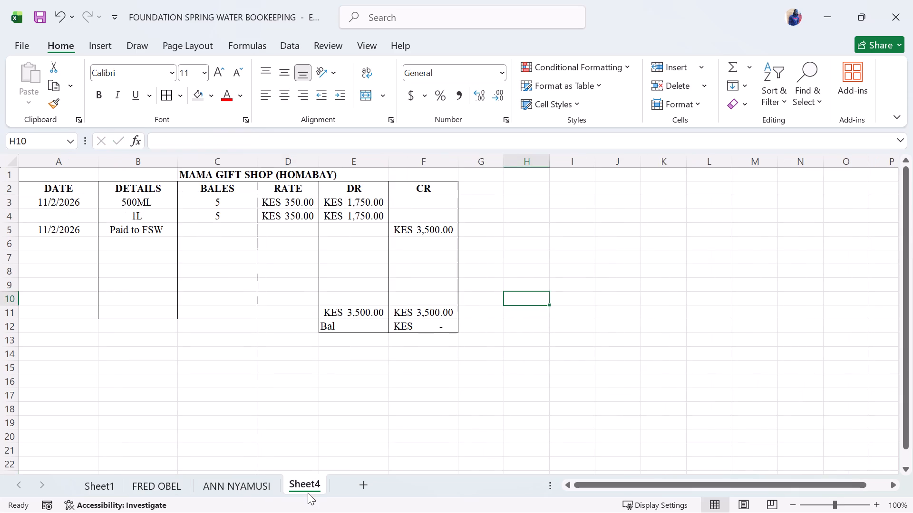
click(227, 487)
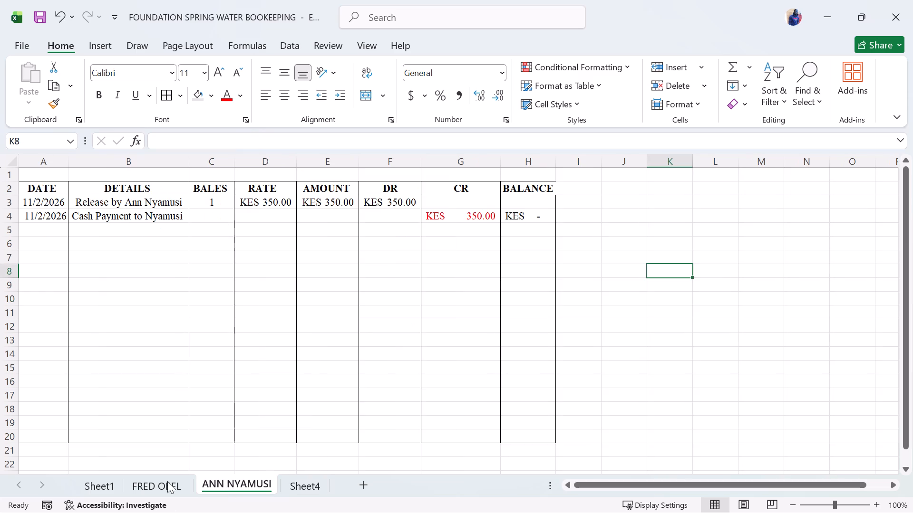
click(158, 486)
click(207, 210)
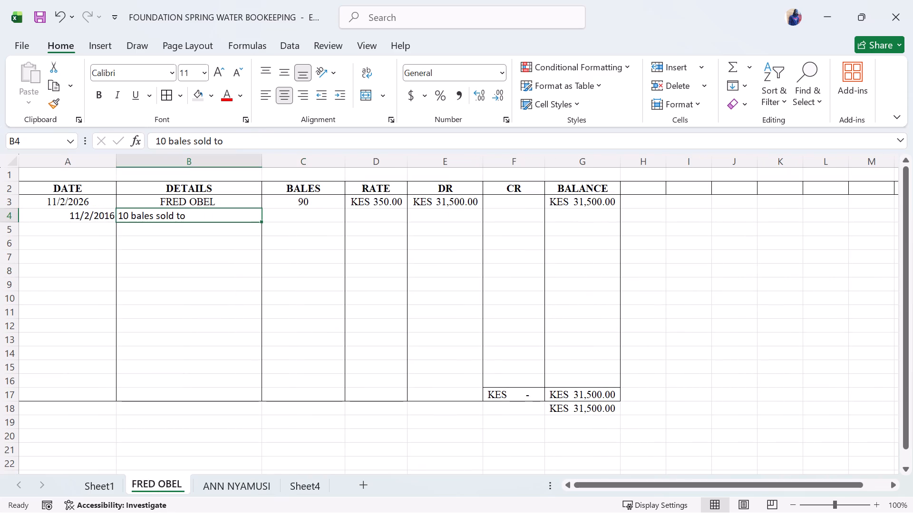
double_click(207, 212)
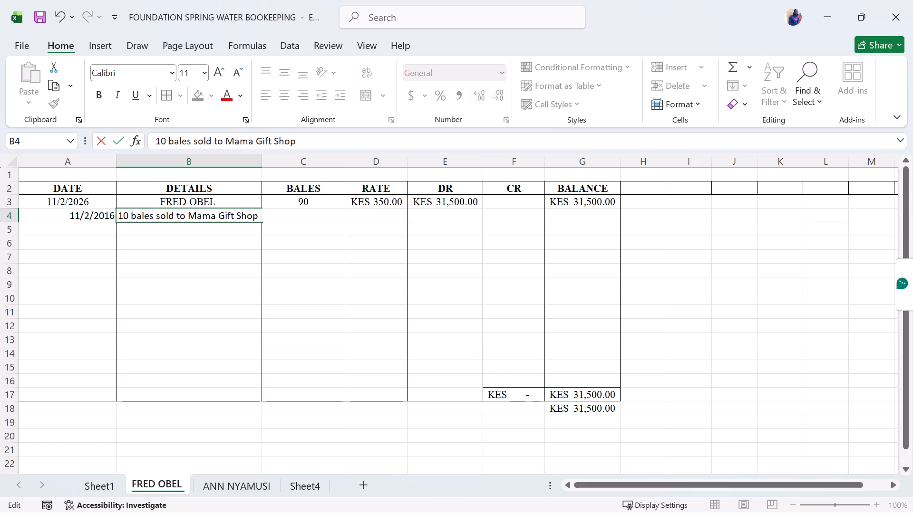
key(BackSpace)
key(BackSpace)
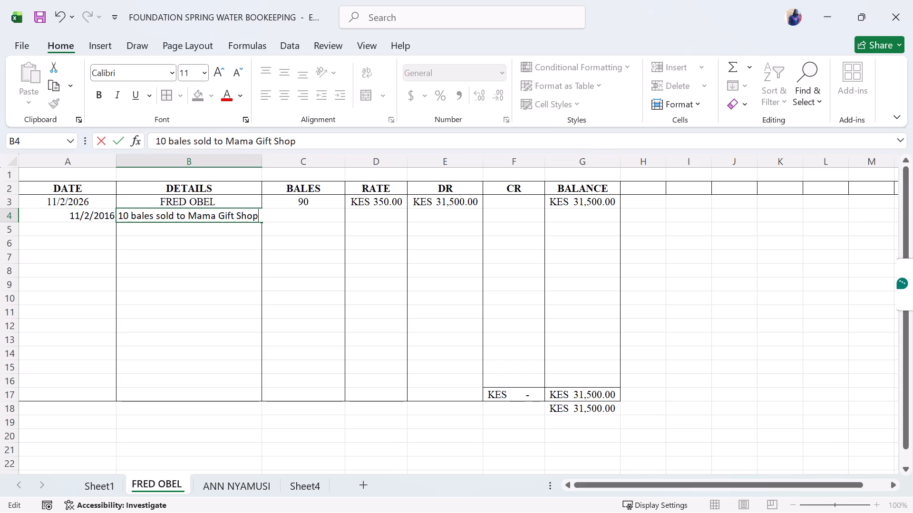
Shorten the details text in B4 of the second sheet's ledger to "10 bls to Mama Gift".
key(BackSpace)
key(BackSpace)
key(BackSpace)
key(BackSpace)
click(186, 217)
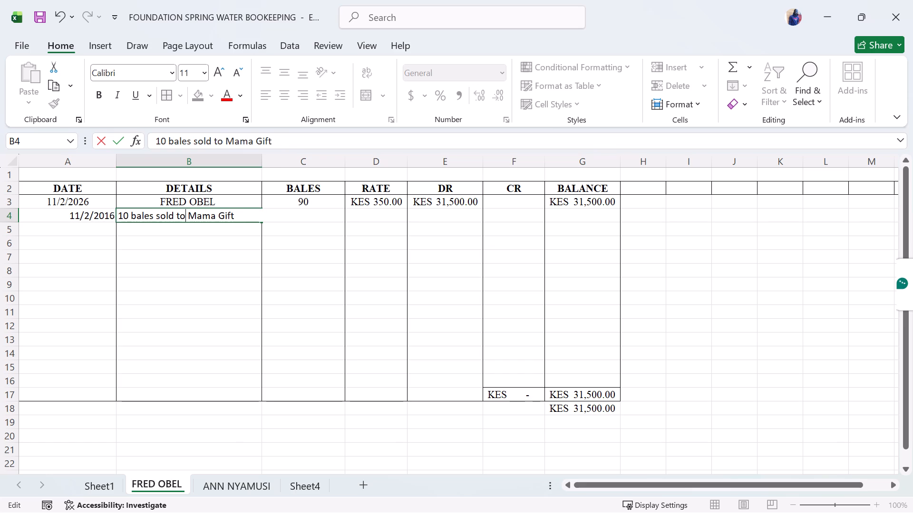
click(186, 217)
key(BackSpace)
key(BackSpace)
key(BackSpace)
key(BackSpace)
key(BackSpace)
key(BackSpace)
key(BackSpace)
key(BackSpace)
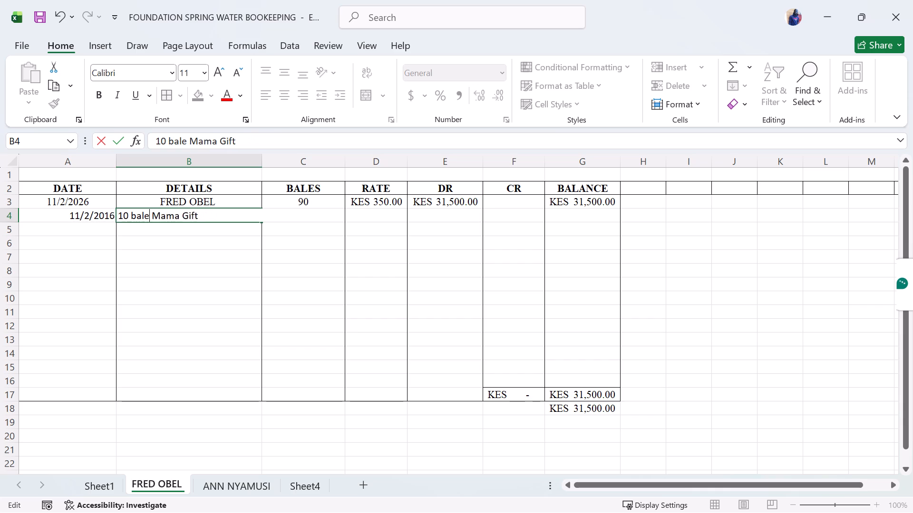
key(BackSpace)
key(BackSpace)
key(BackSpace)
key(BackSpace)
key(BackSpace)
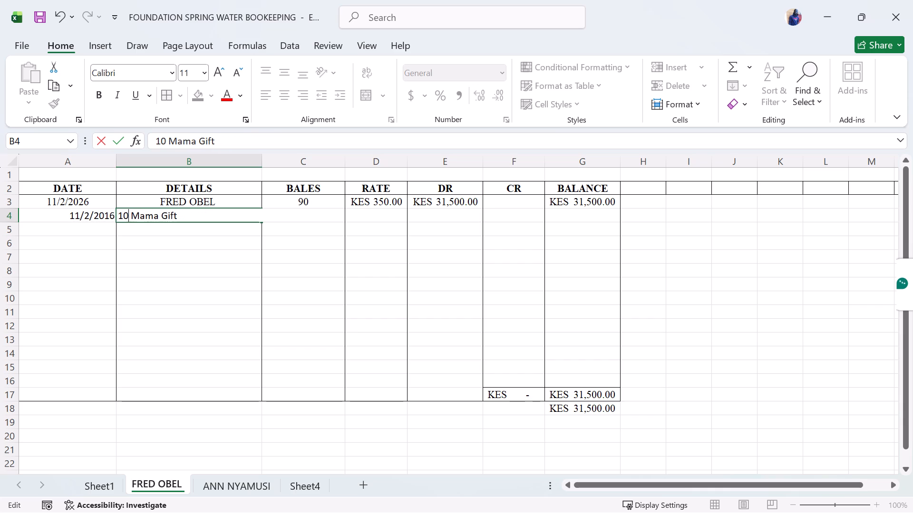
key(space)
text(BLS)
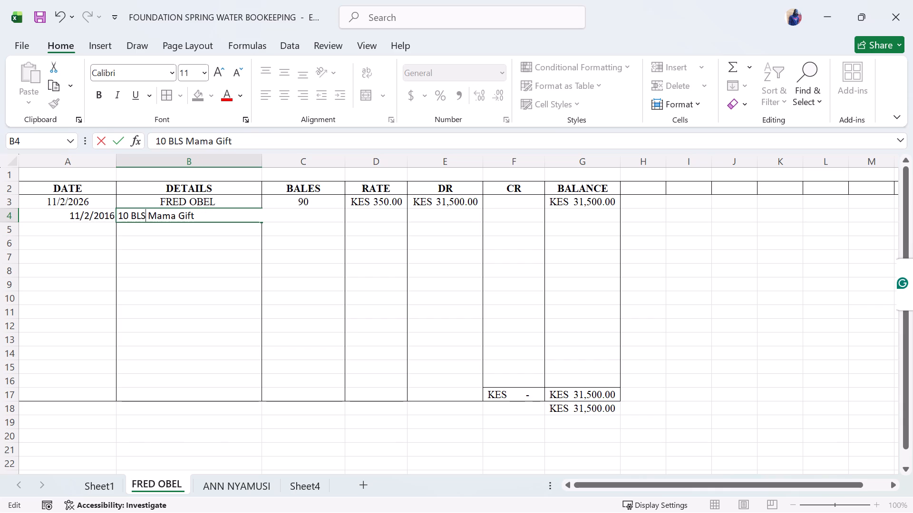
key(BackSpace)
key(BackSpace)
key(BackSpace)
text(bls to)
key(space)
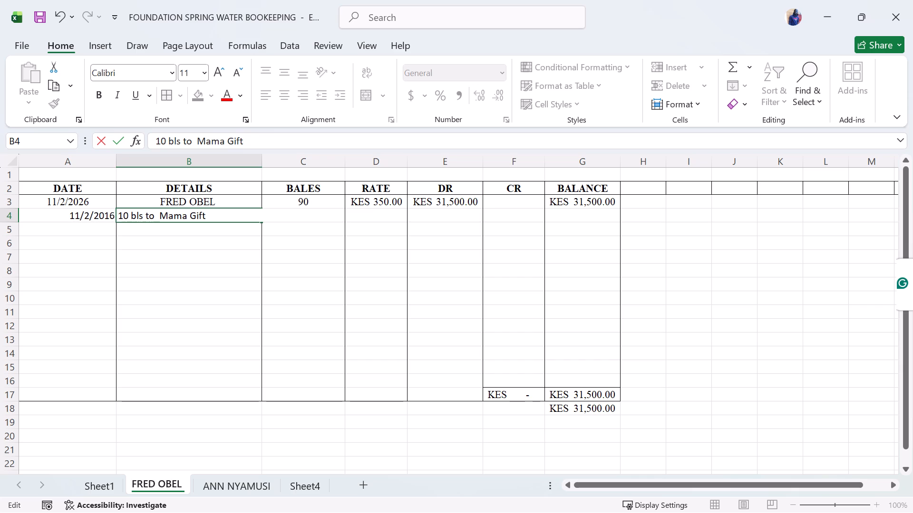
Complete the details in B4 with "Shop (HB)" so the entry reads "10 bls to Mama Gift Shop (HB)".
click(223, 215)
text(shop)
key(space)
key(BackSpace)
key(BackSpace)
key(BackSpace)
key(BackSpace)
key(BackSpace)
text(hop)
key(space)
key(BackSpace)
key(BackSpace)
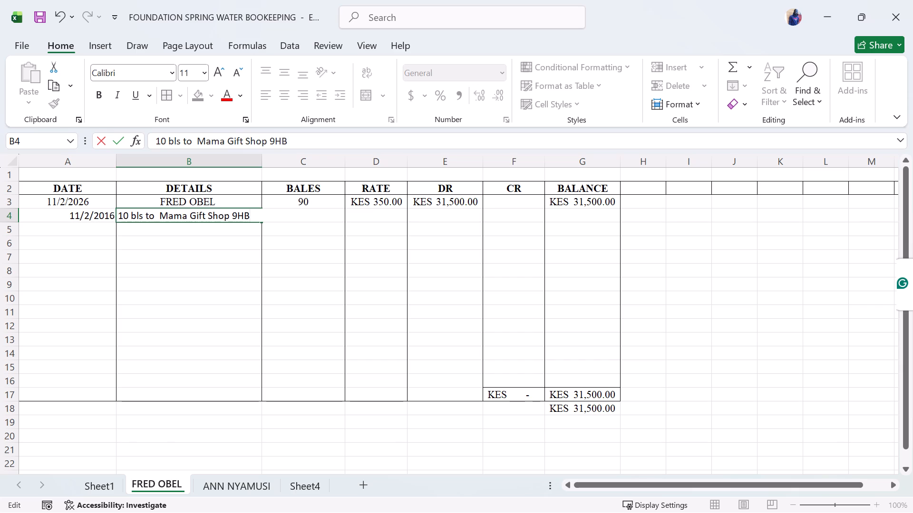
key(BackSpace)
key(BackSpace)
key(BackSpace)
key(shift+parenleft)
text(HB)
key(shift+parenright)
click(282, 219)
Enter 10 bales in C4 and a rate of 350 in D4 of the second sheet's ledger.
click(349, 221)
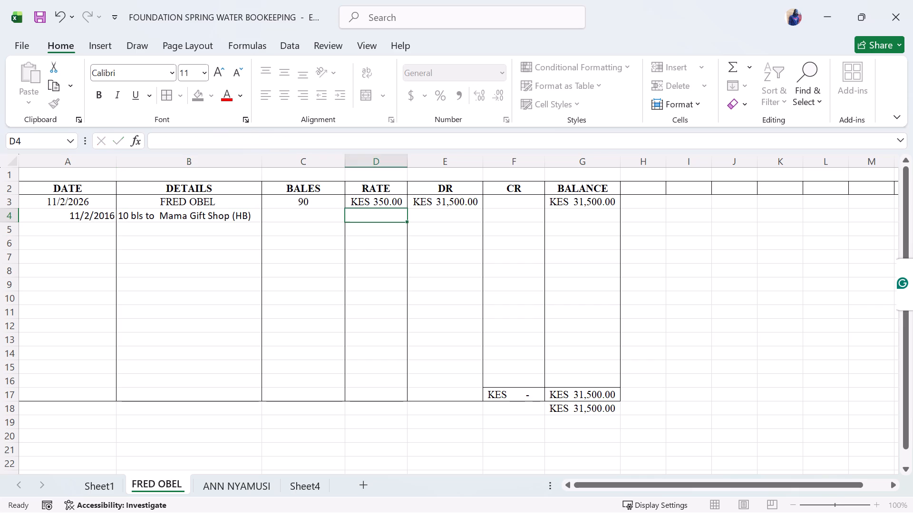
click(302, 220)
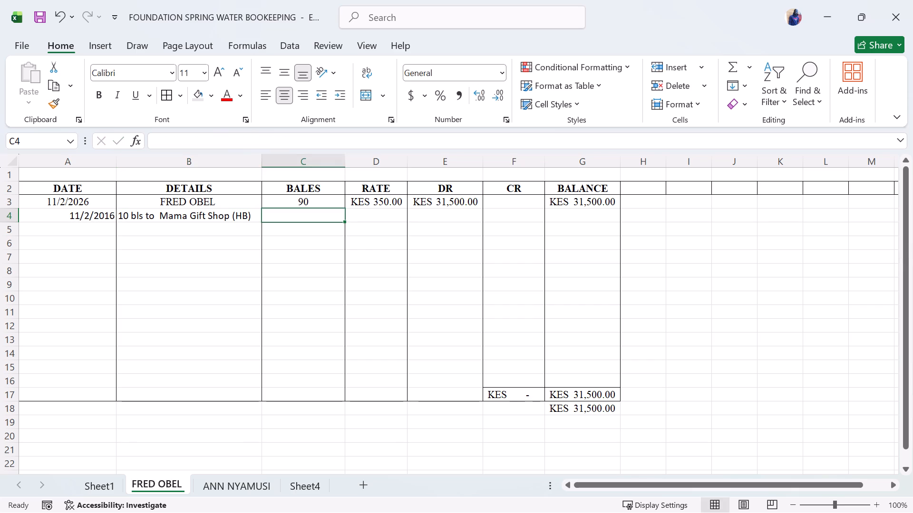
text(10)
click(379, 211)
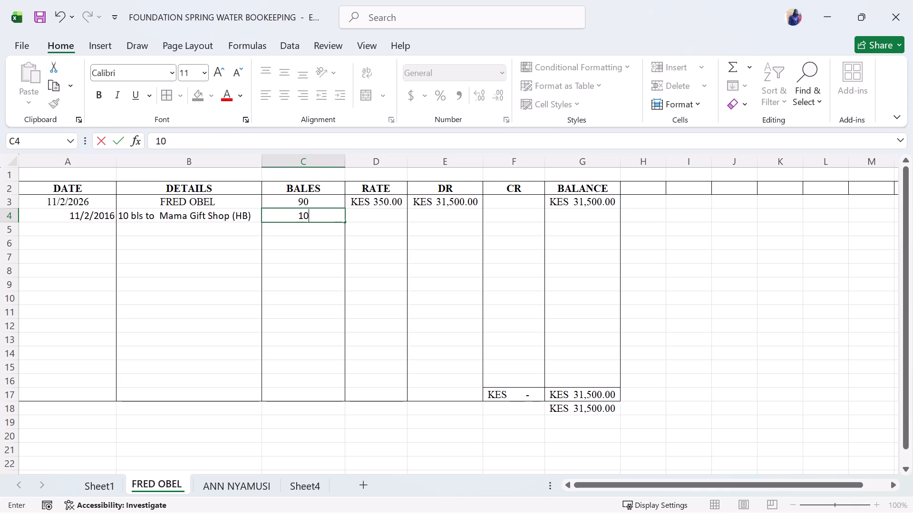
text(350)
click(446, 217)
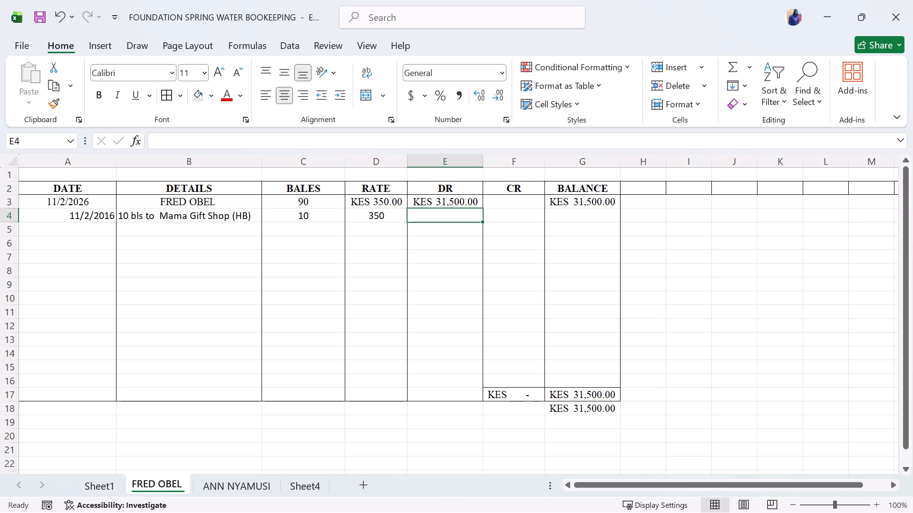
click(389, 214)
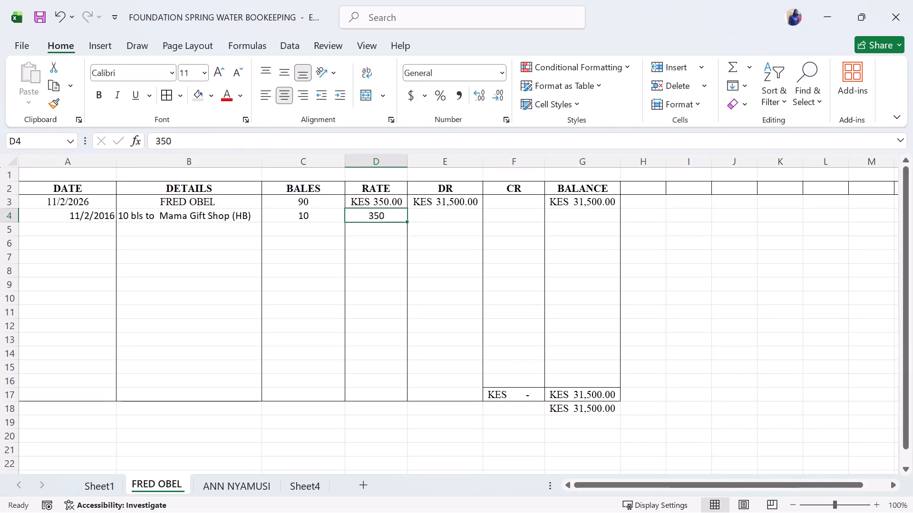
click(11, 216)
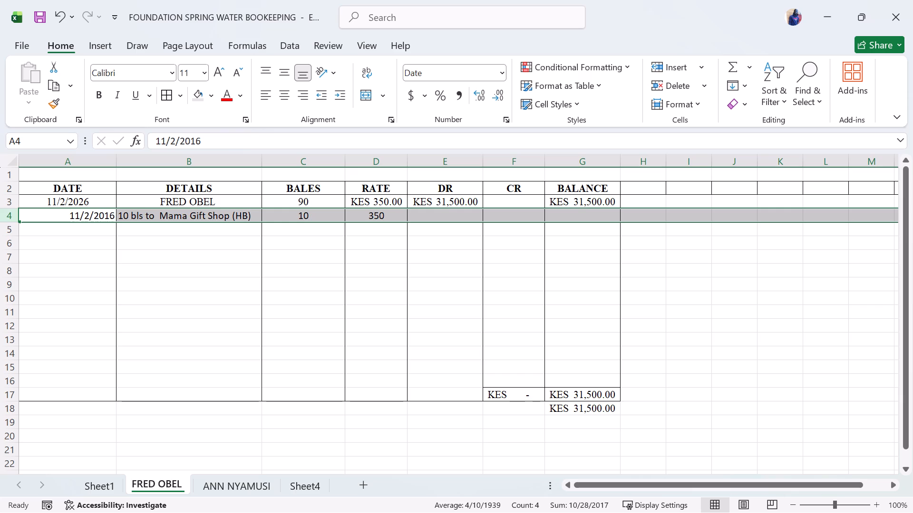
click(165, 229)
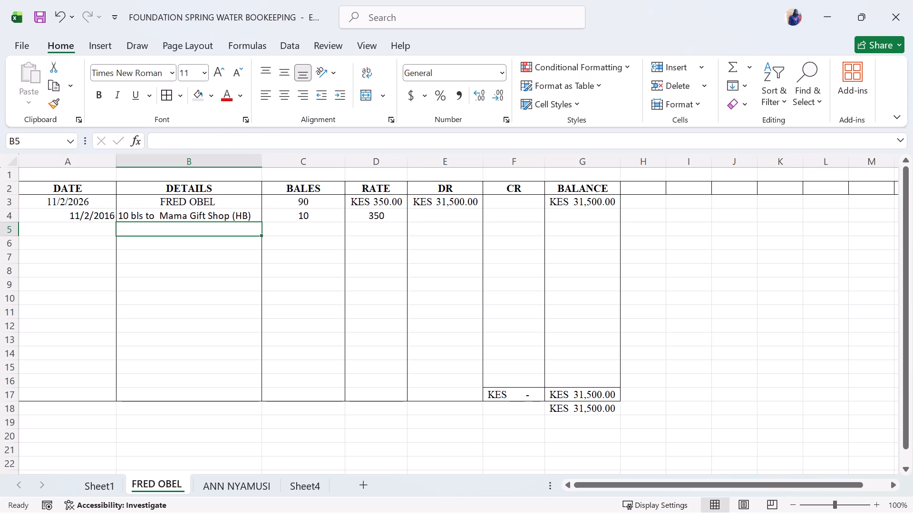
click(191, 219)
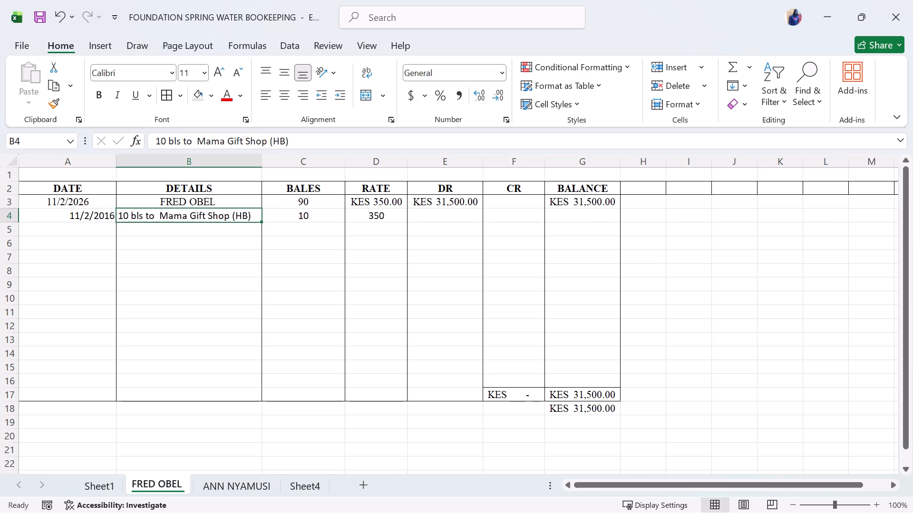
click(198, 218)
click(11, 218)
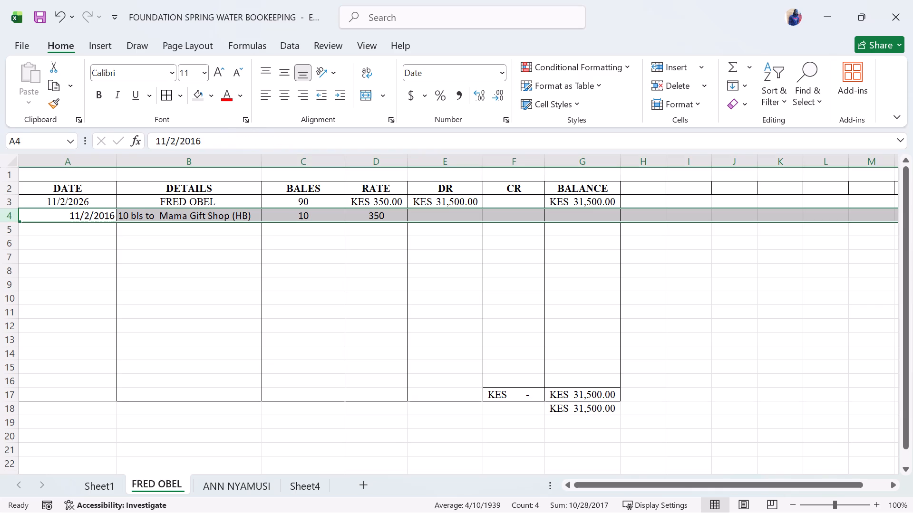
Look over the Mama Gift Shop (Homabay) ledger on Sheet4, and go to Sheet1.
click(308, 484)
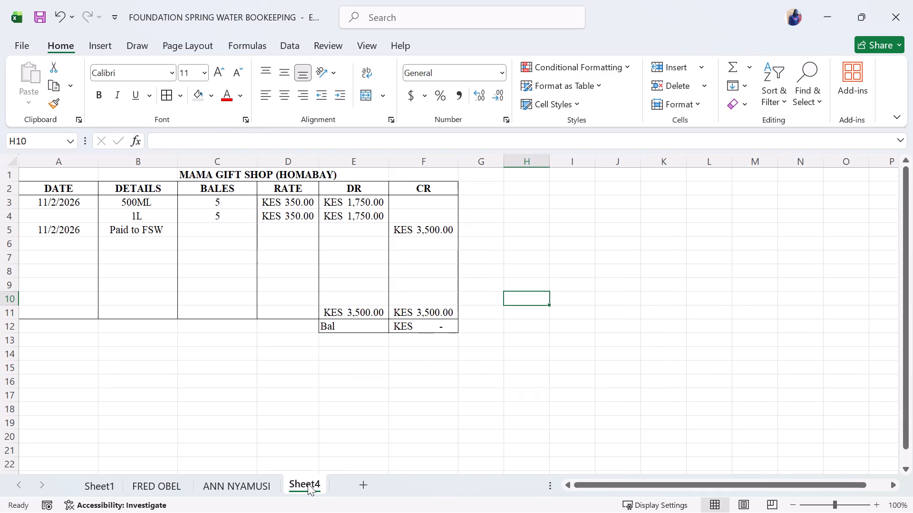
click(378, 282)
click(474, 269)
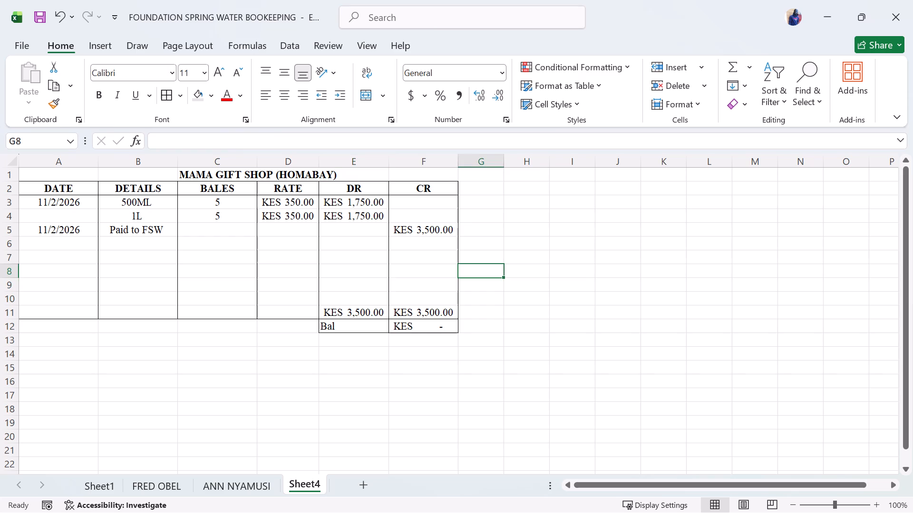
click(309, 482)
scroll(651, 414, left, 8)
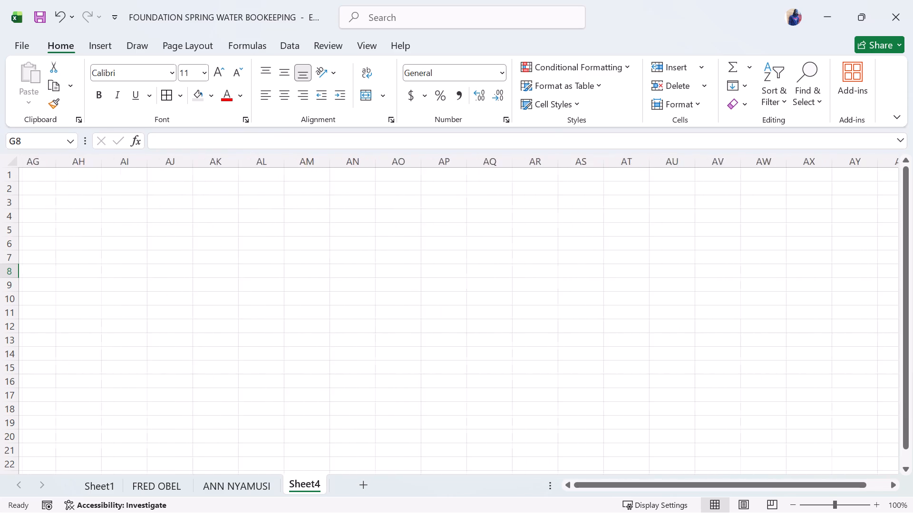
scroll(651, 414, left, 11)
scroll(651, 414, right, 16)
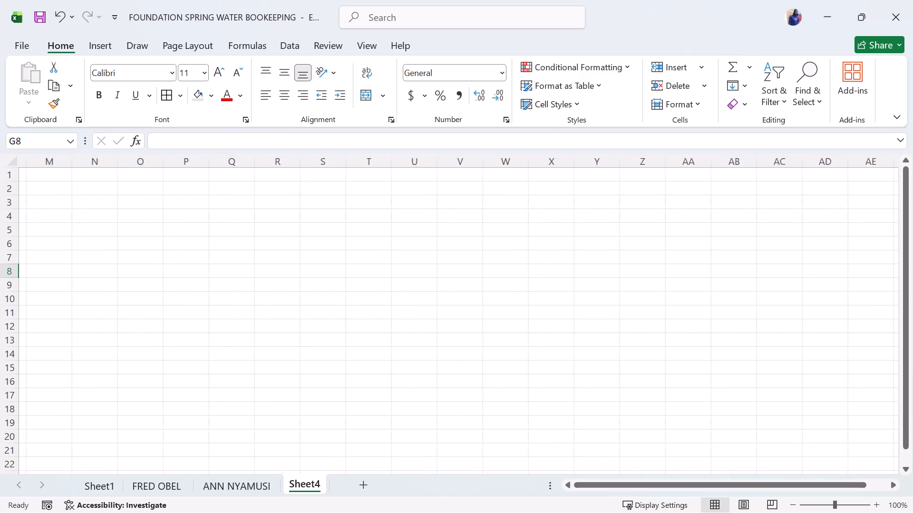
scroll(651, 414, right, 8)
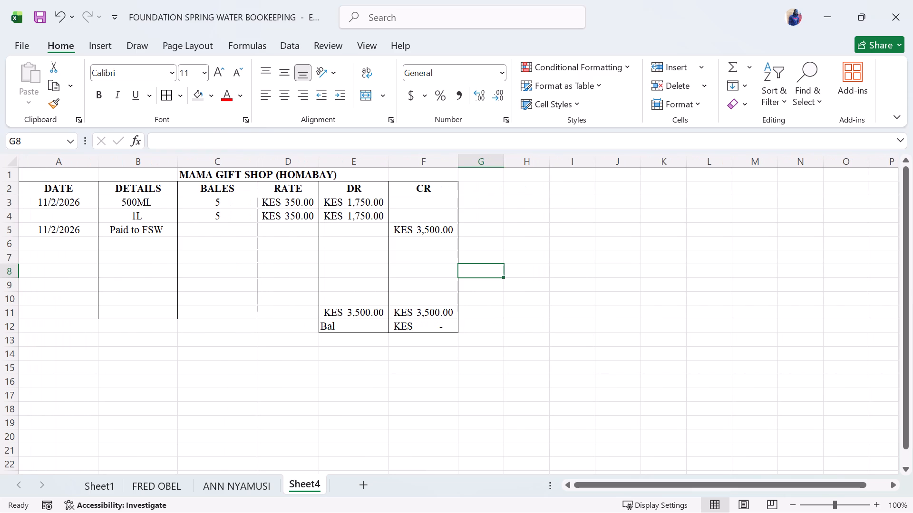
click(102, 478)
Add a balance-list entry in row 5 of Sheet1 with date 2NOV and customer "MAMA GIFT SHOP H/B".
click(68, 209)
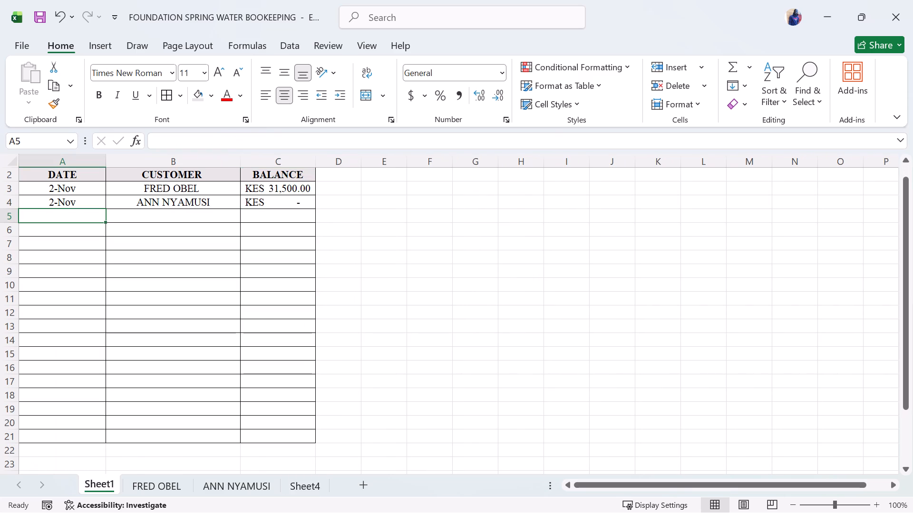
text(2NOV)
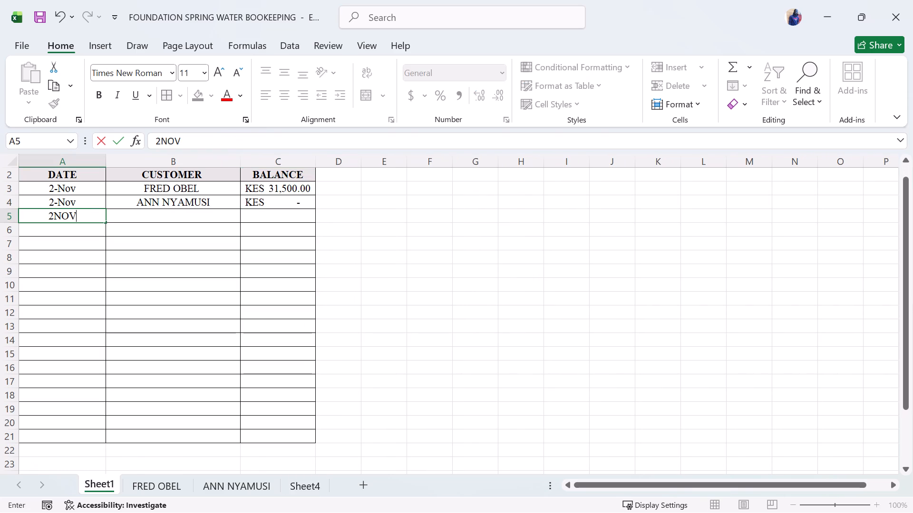
click(134, 216)
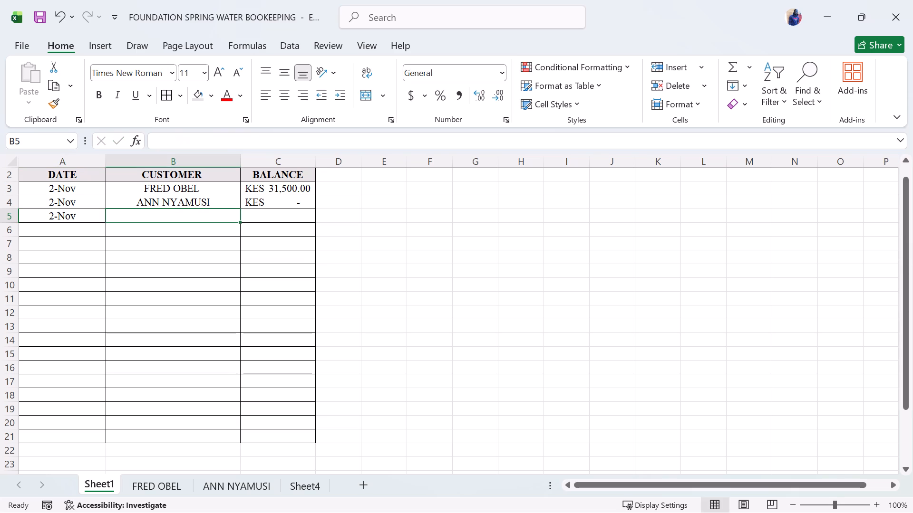
text(MAMA GIFT SHOP)
key(space)
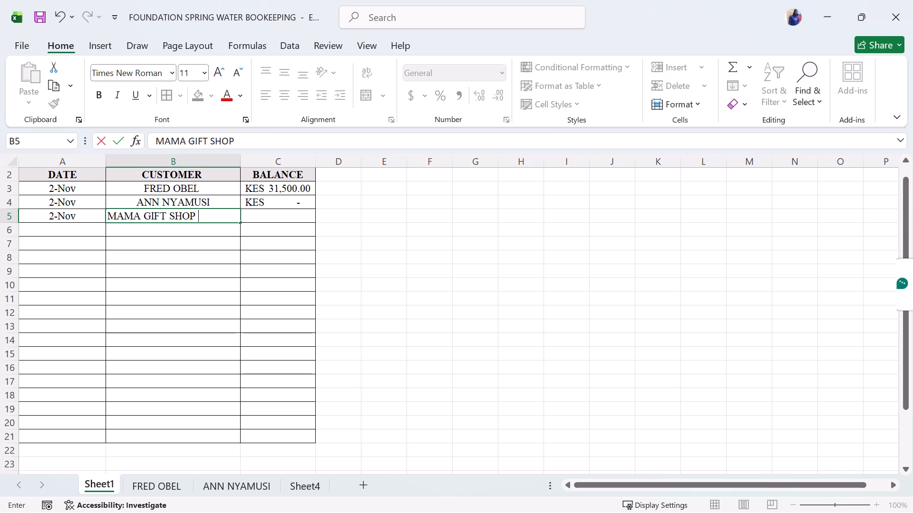
text(HOA)
key(BackSpace)
key(BackSpace)
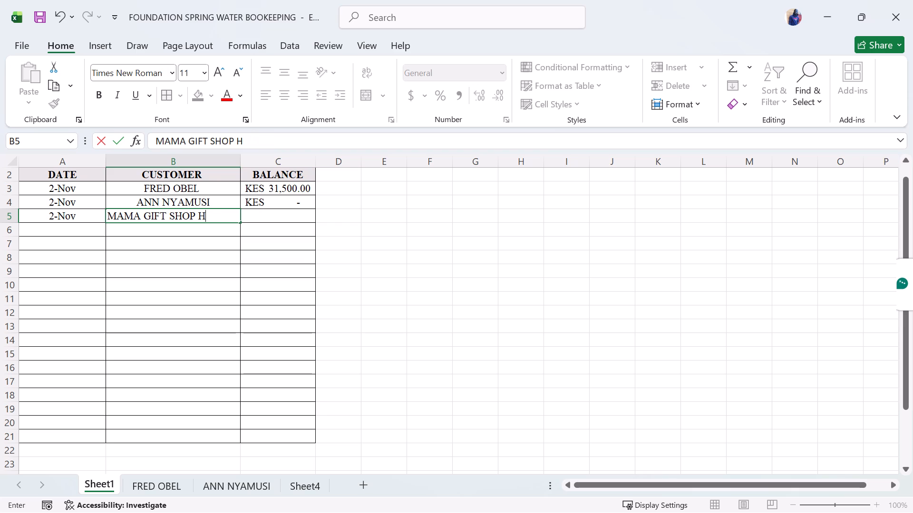
text(/B)
Add a "SHEET NO" heading in D2 and enter 4 for the Mama Gift Shop row in D5.
click(334, 170)
text(SHEET)
key(space)
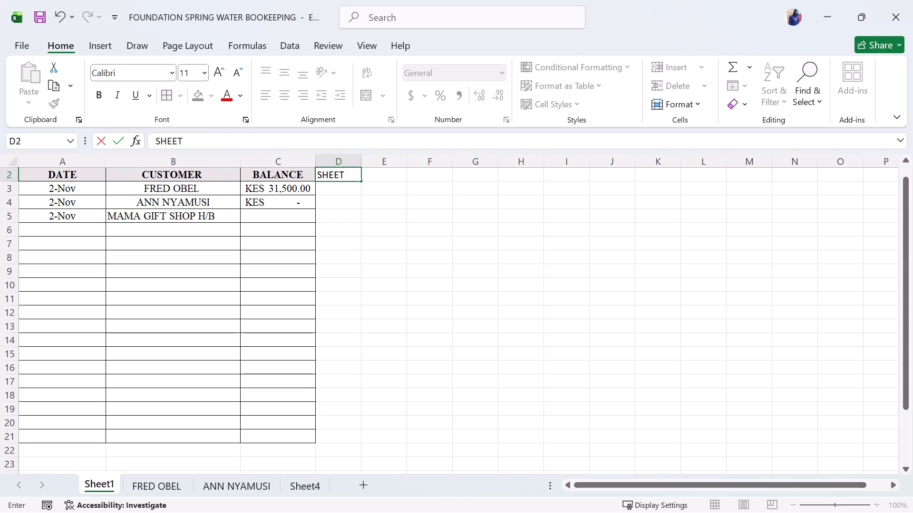
text(NO)
click(344, 213)
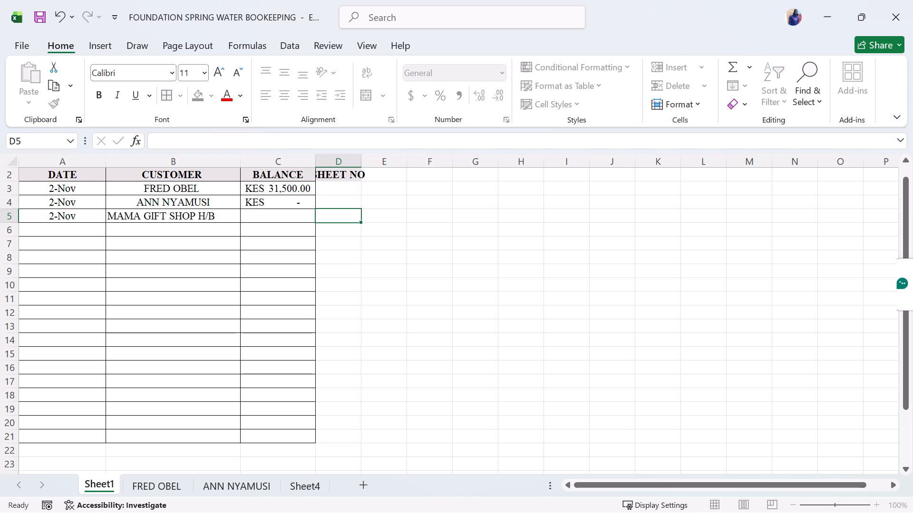
key(4)
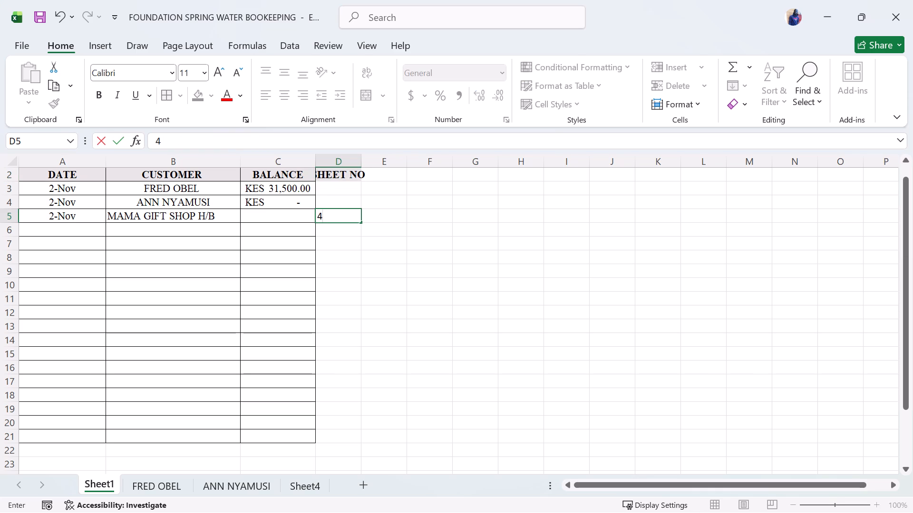
Auto-fit column D to the width of the "SHEET NO" heading.
click(404, 208)
click(349, 161)
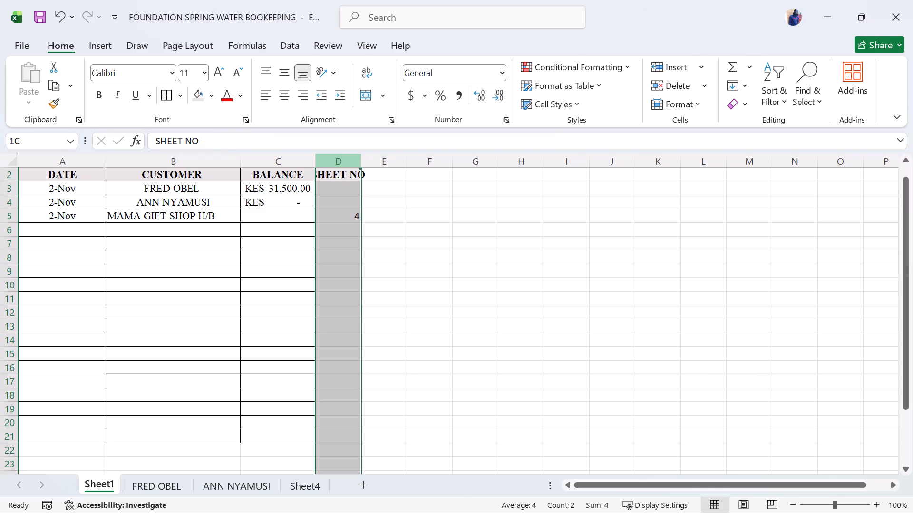
click(345, 173)
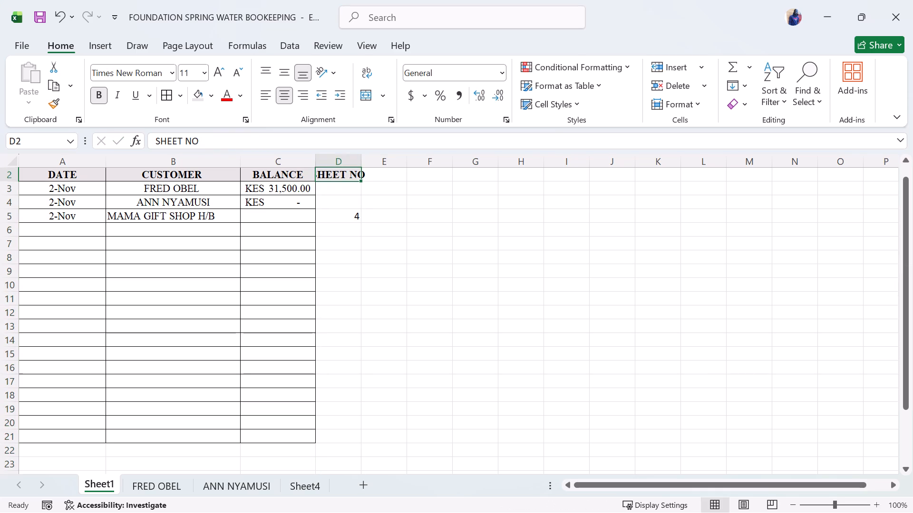
double_click(313, 160)
double_click(359, 156)
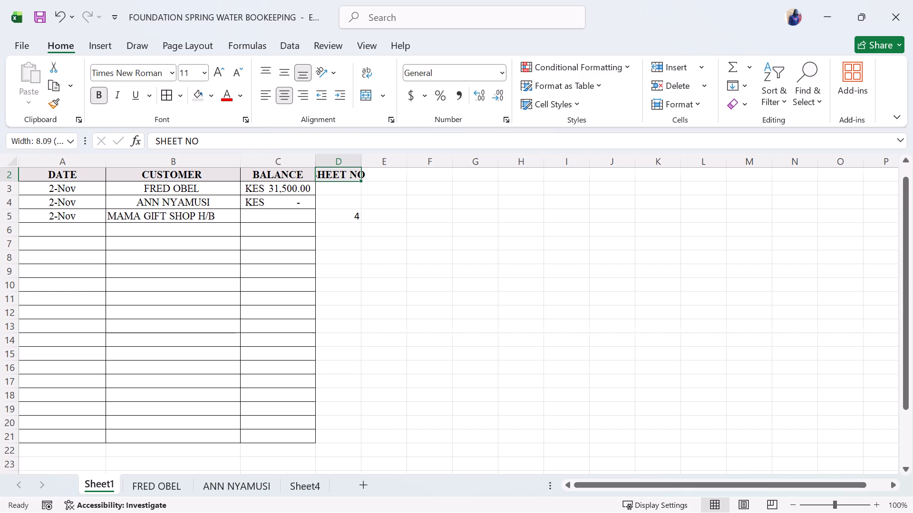
click(323, 179)
click(346, 197)
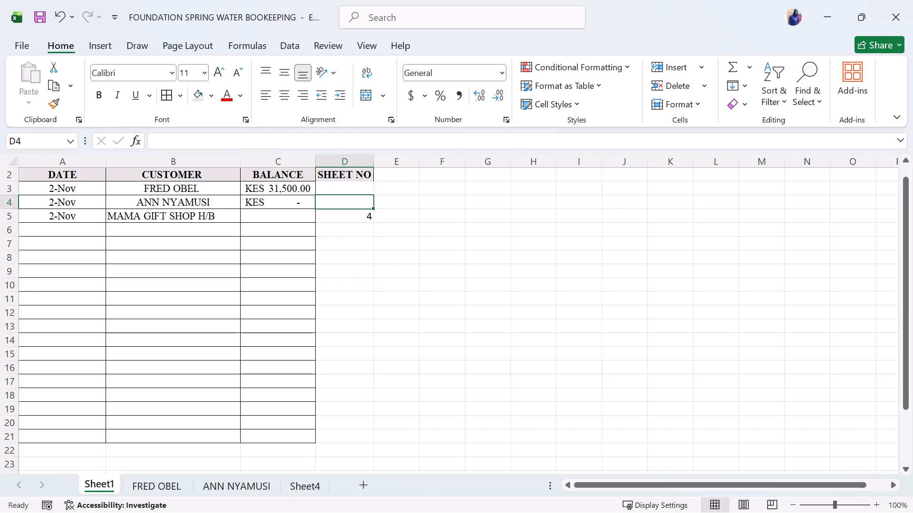
Apply borders to all cells of the sheet number column, D2 to D21.
drag(352, 171, 354, 192)
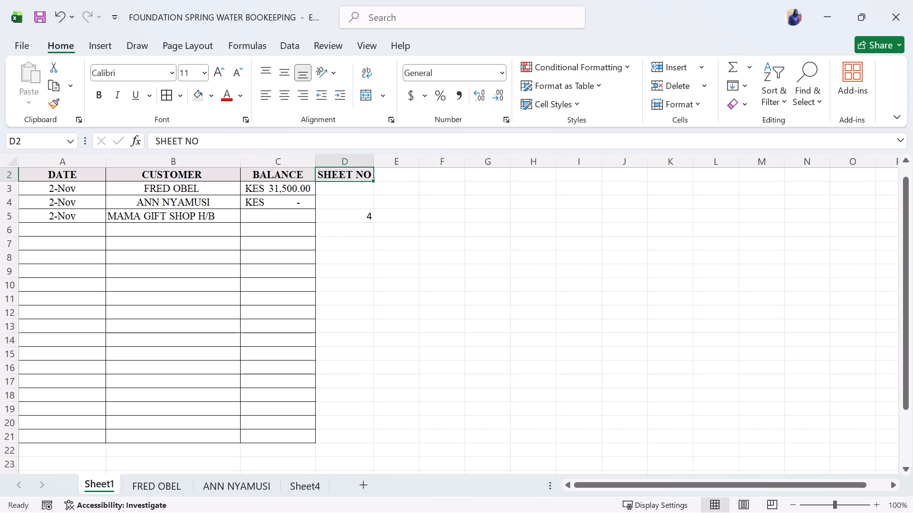
drag(354, 192, 355, 439)
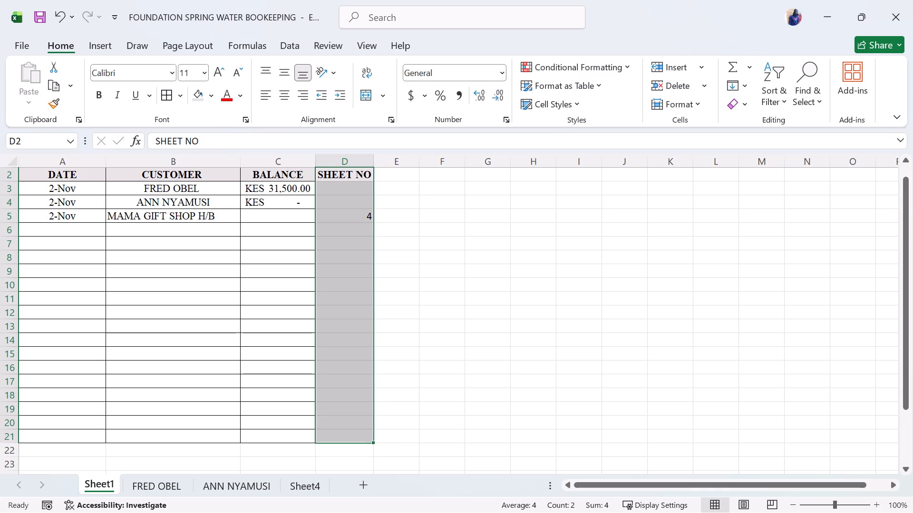
click(164, 89)
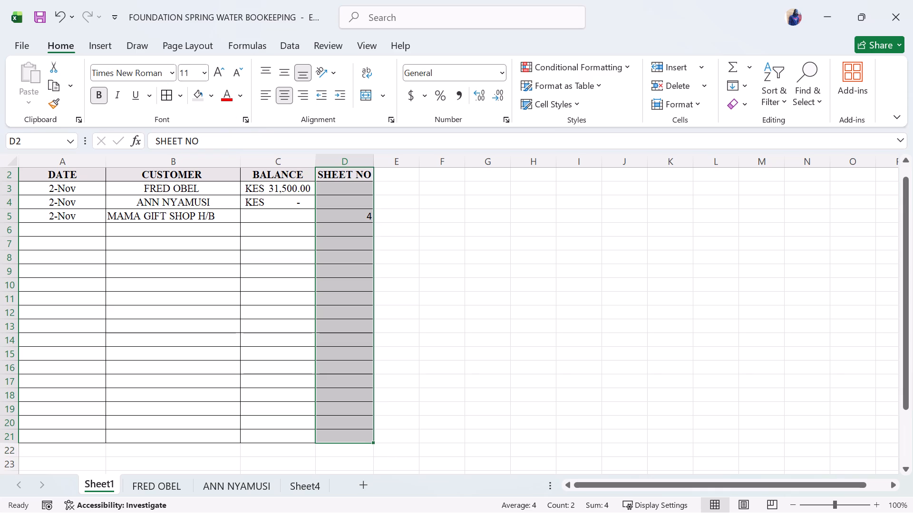
click(363, 225)
click(468, 202)
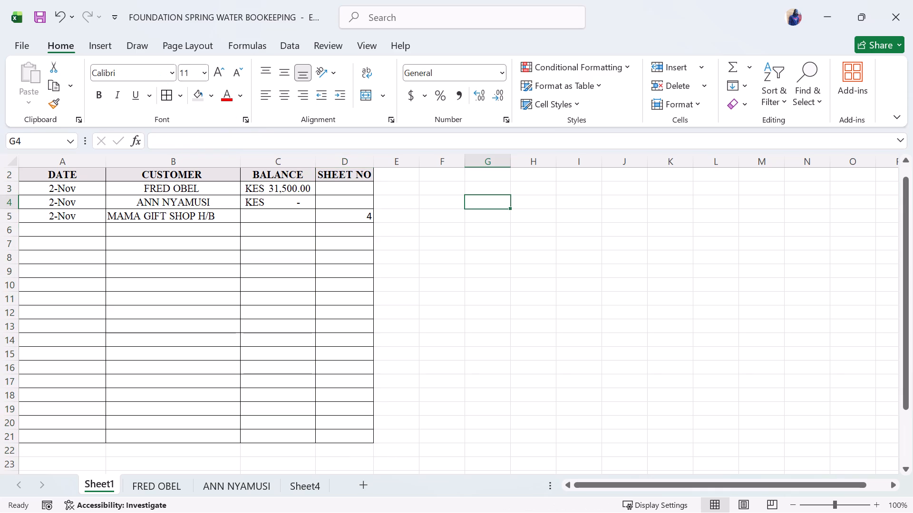
Center the Mama Gift Shop customer name in B5.
click(192, 219)
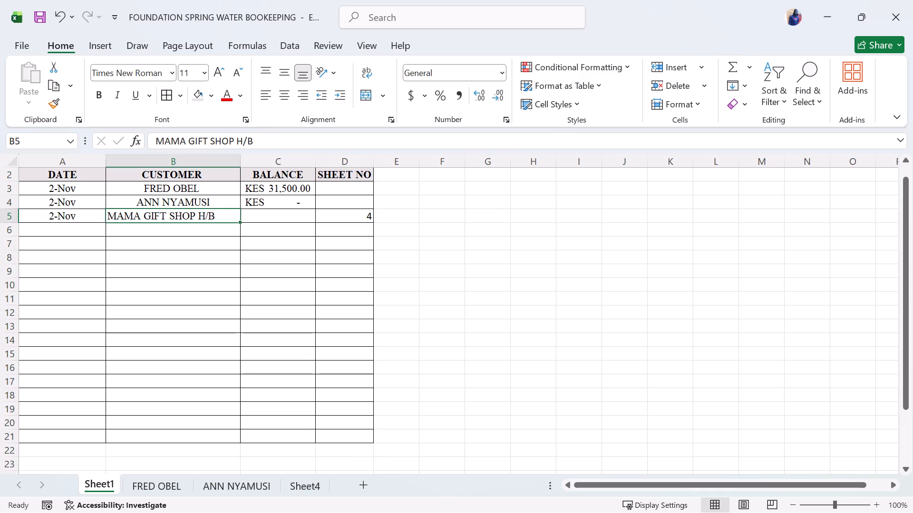
click(287, 96)
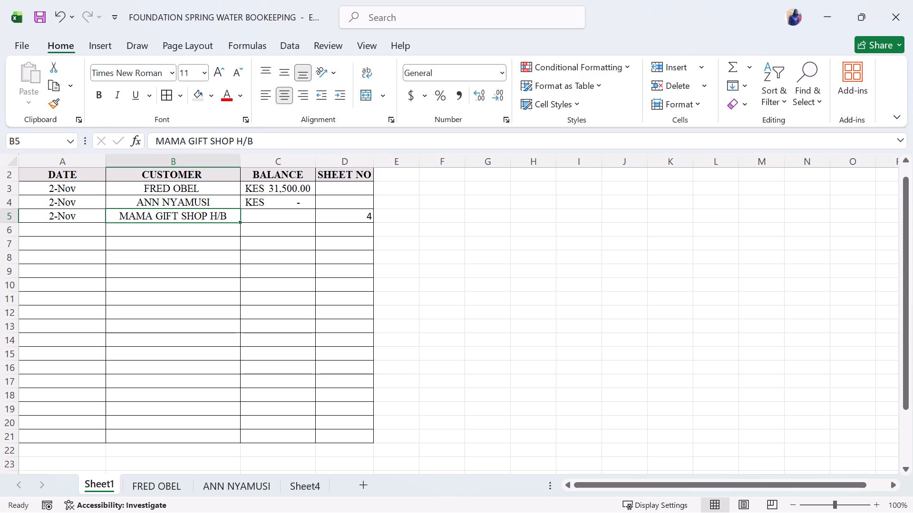
Link the Mama Gift Shop balance in C5 of Sheet1 to the ledger balance in F12 of Sheet4.
click(272, 216)
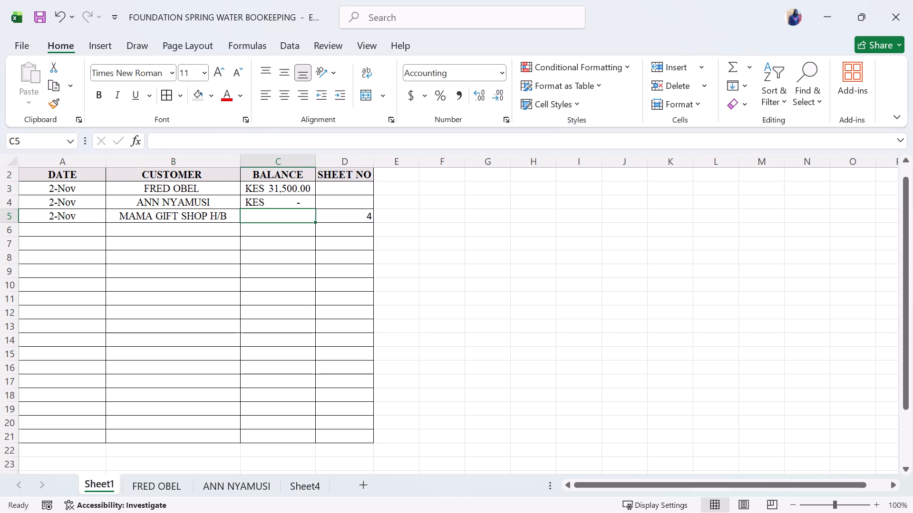
text(KES)
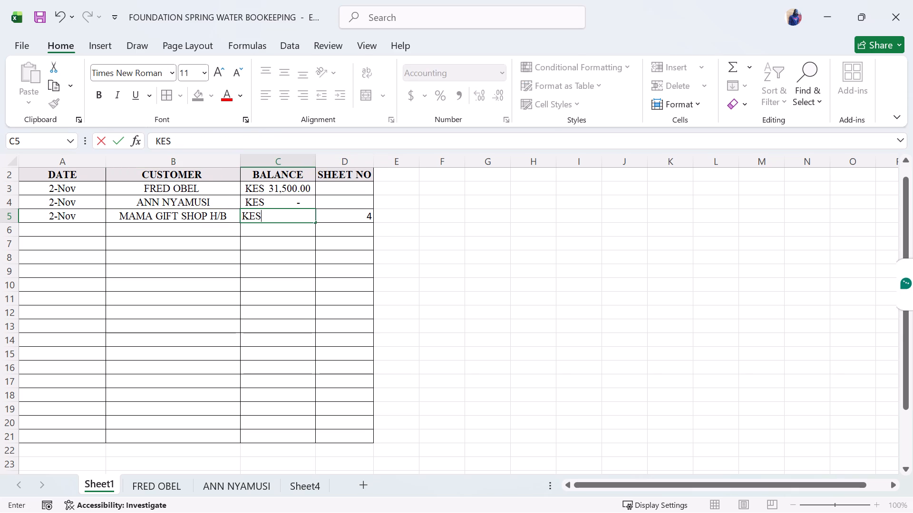
key(BackSpace)
key(BackSpace)
key(BackSpace)
key(equal)
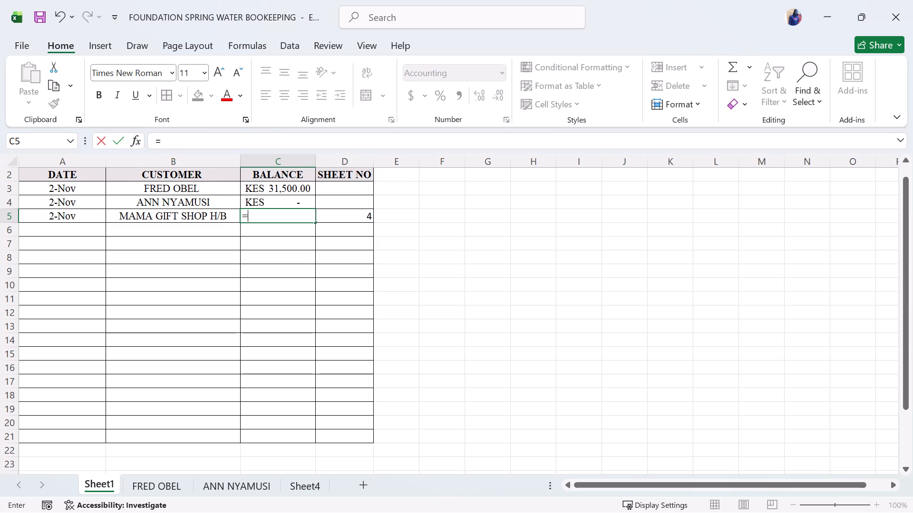
click(305, 480)
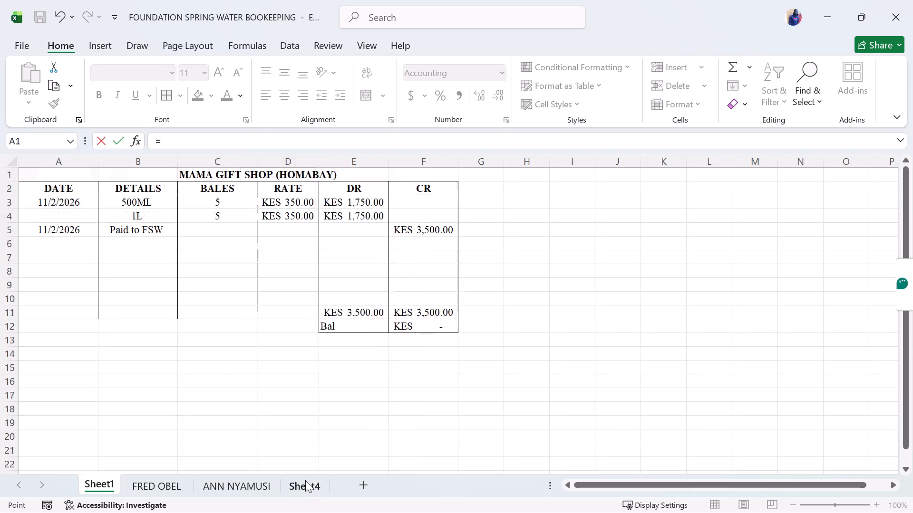
click(427, 326)
key(Return)
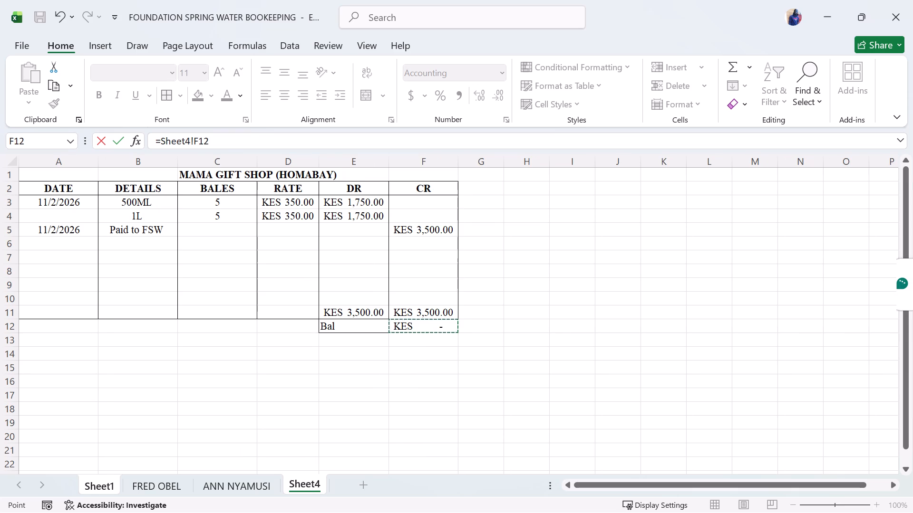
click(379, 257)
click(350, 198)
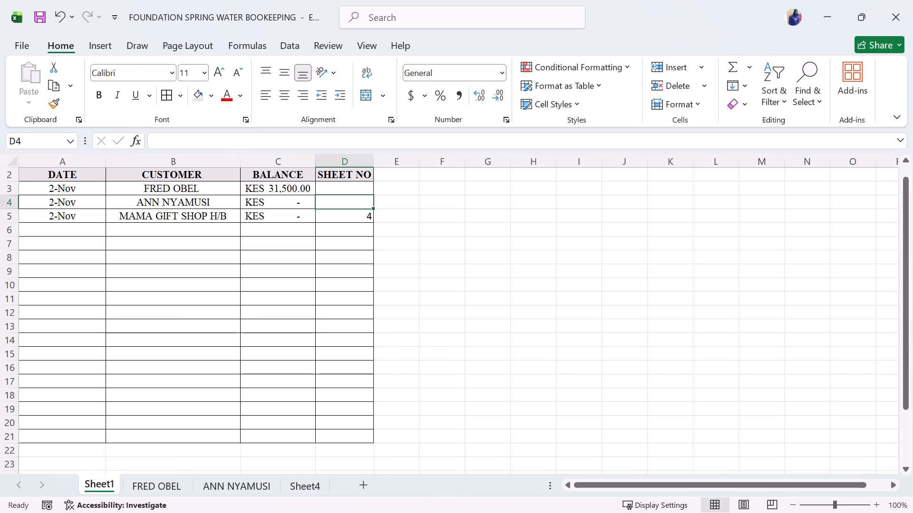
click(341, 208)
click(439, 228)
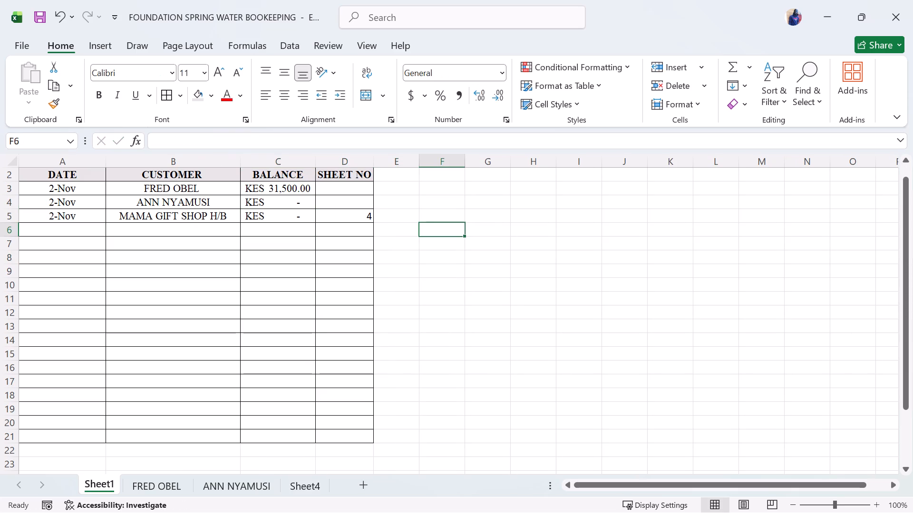
Delete row 4, holding the "10 bls to Mama Gift Shop (HB)" entry, from the second sheet's ledger.
click(161, 479)
click(397, 267)
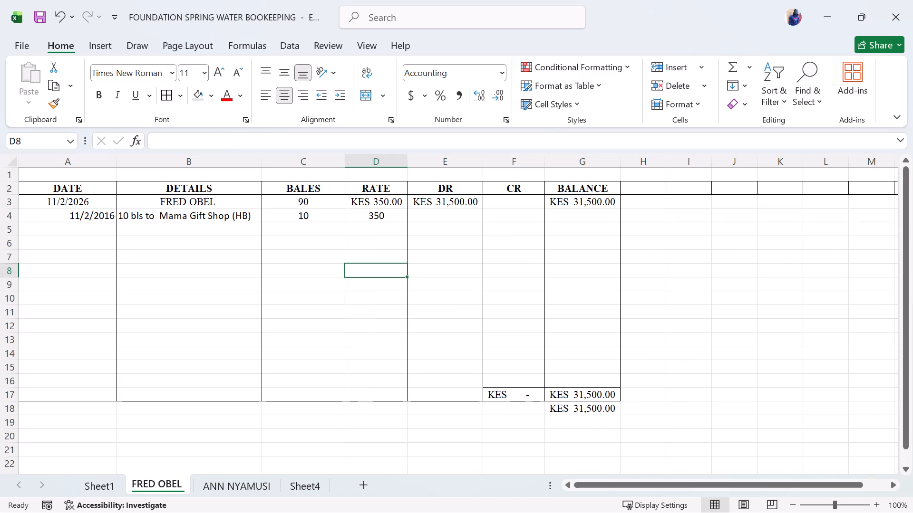
click(390, 222)
click(10, 216)
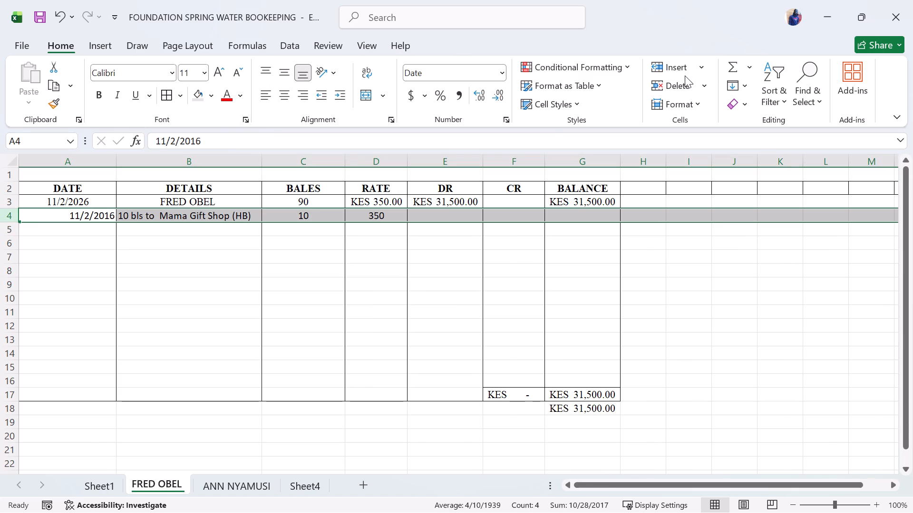
click(671, 87)
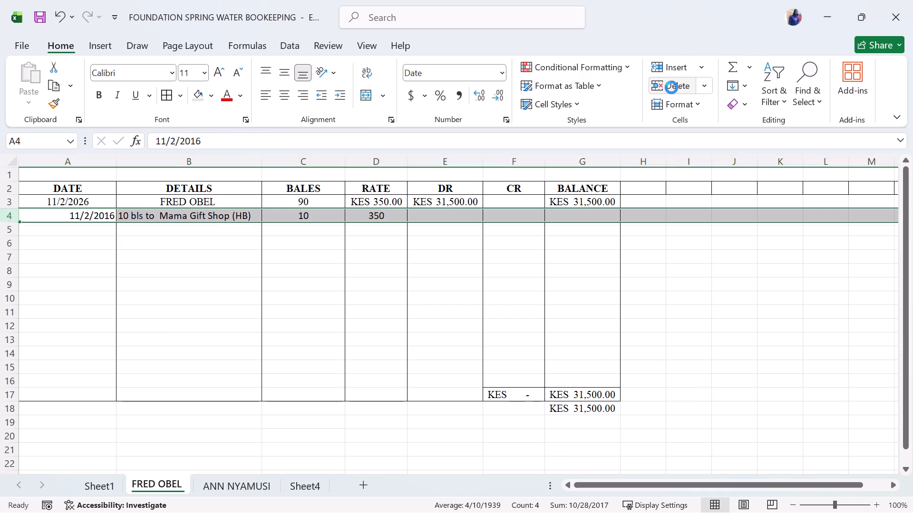
click(482, 248)
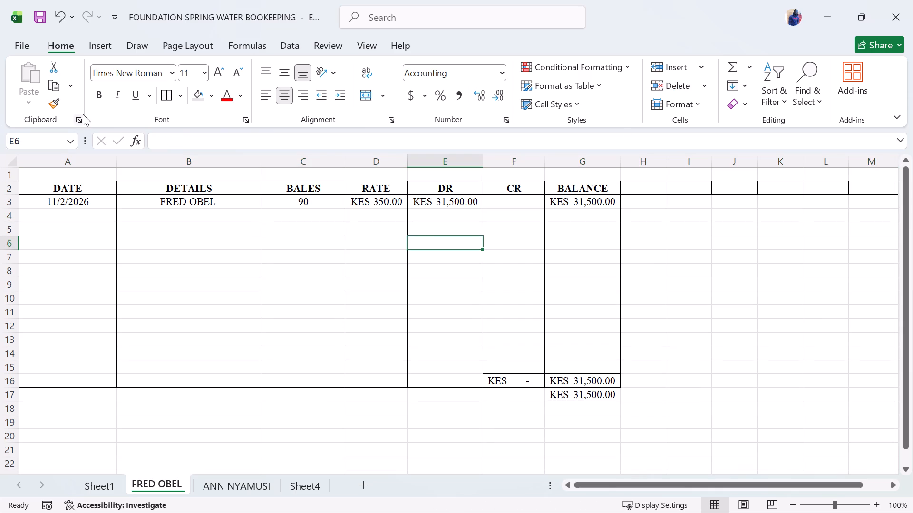
Save the workbook.
click(46, 20)
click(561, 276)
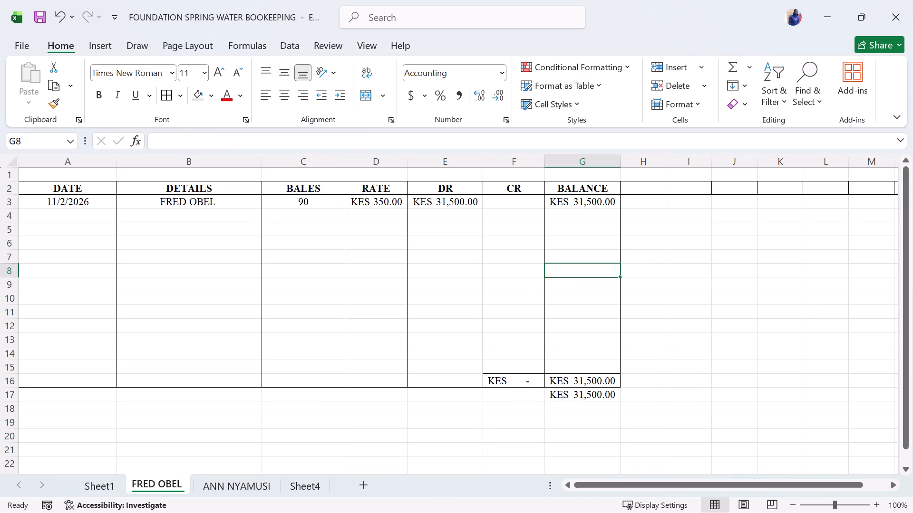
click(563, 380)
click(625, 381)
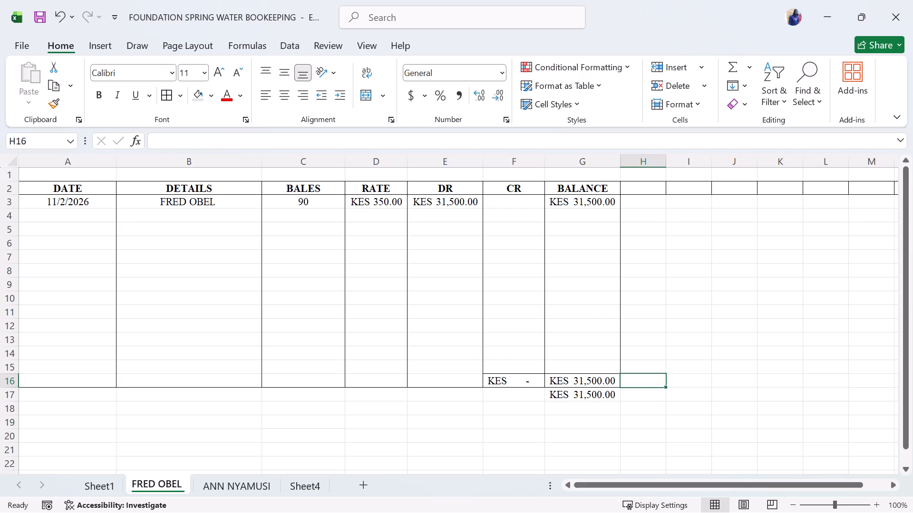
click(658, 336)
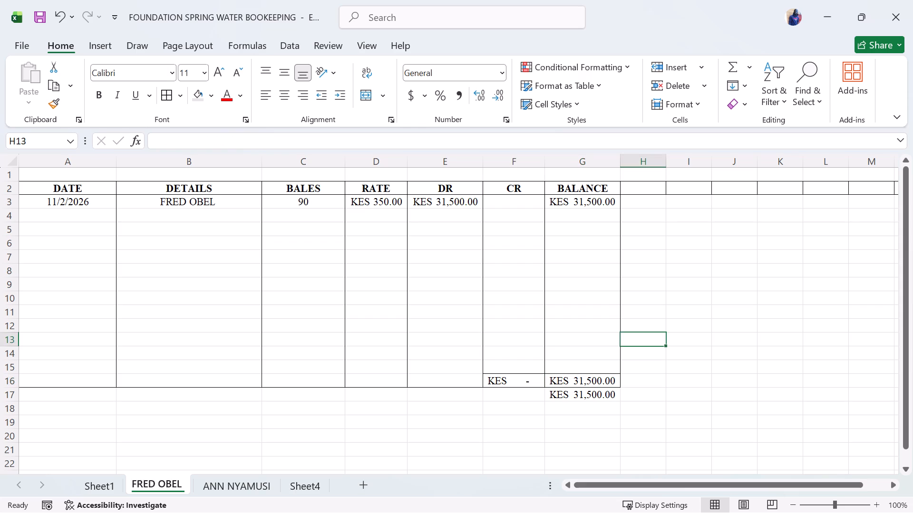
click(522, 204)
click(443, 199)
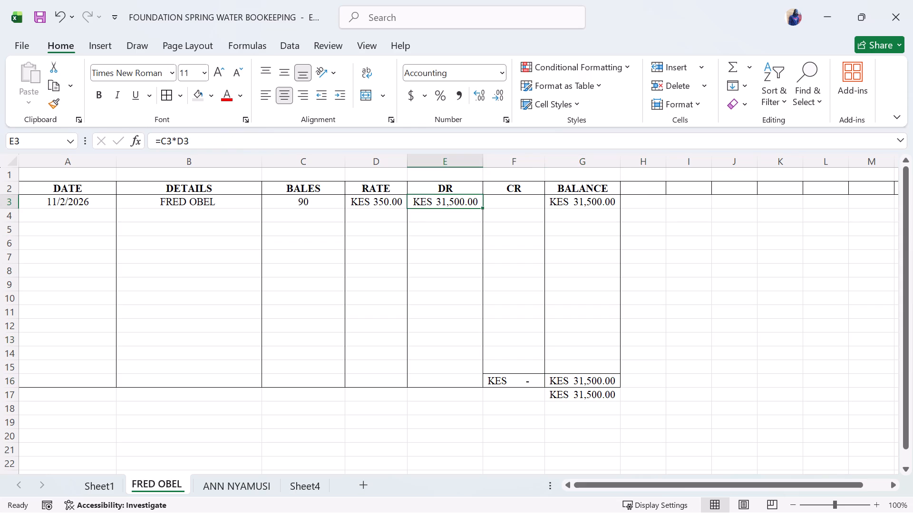
Save the workbook again.
click(42, 22)
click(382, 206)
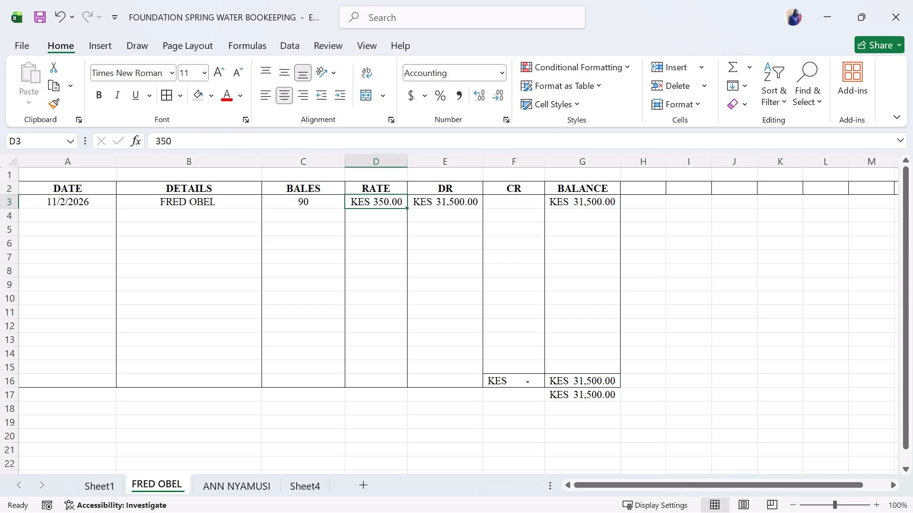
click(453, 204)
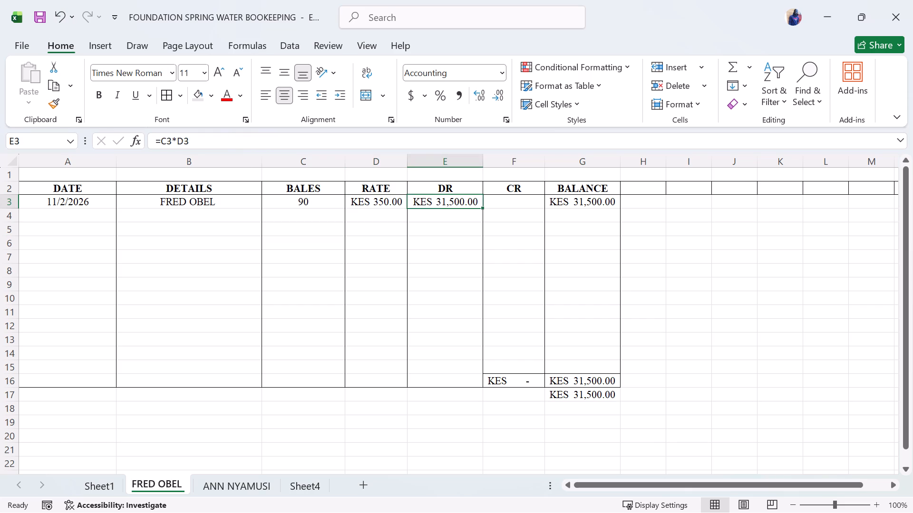